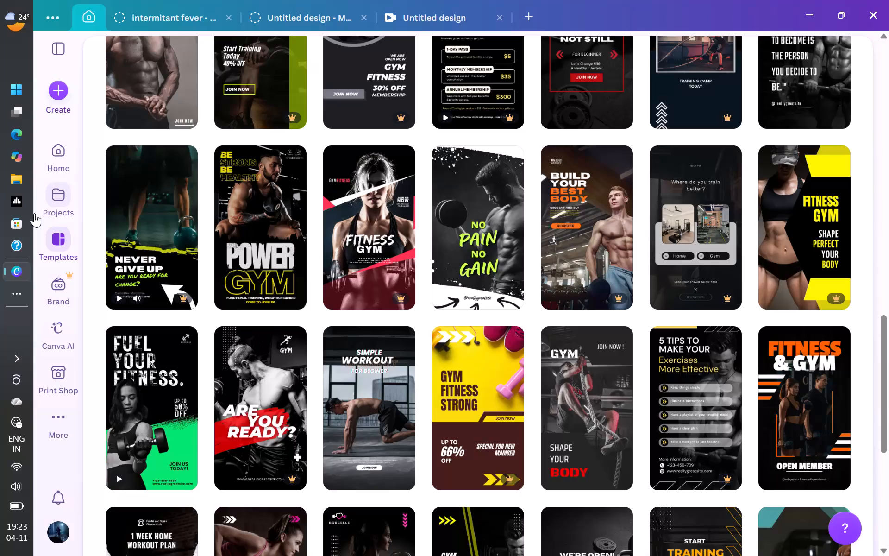
Look over the remaining gym story templates and open the options for creating a new design.
left_click(15, 294)
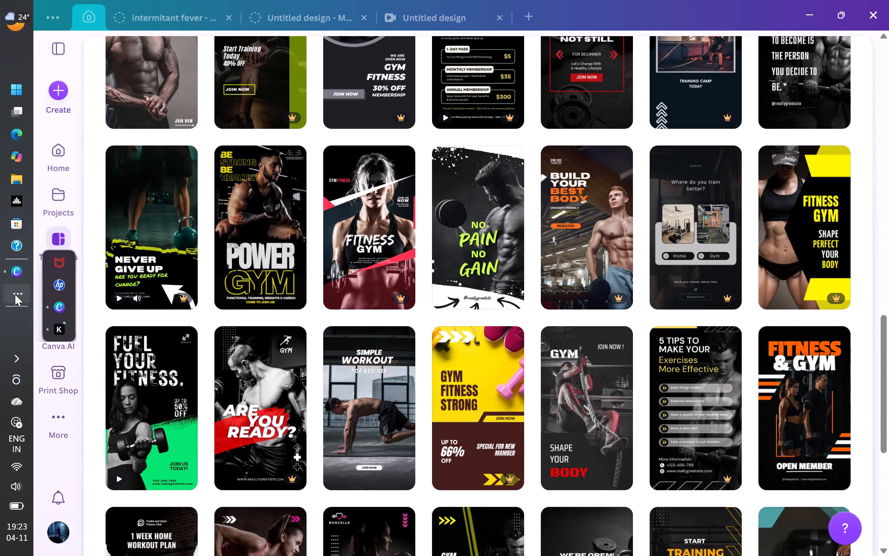
scroll(267, 281, "down", 3)
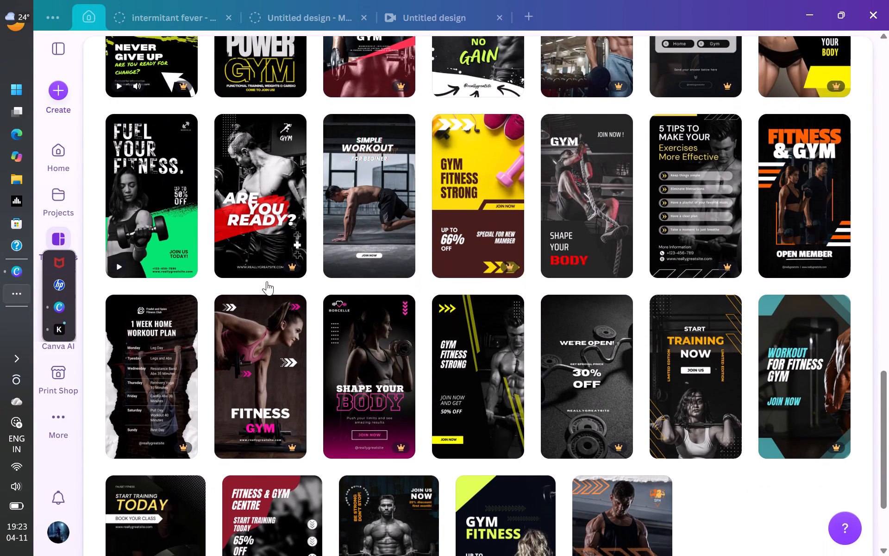
scroll(267, 281, "down", 3)
scroll(267, 281, "up", 8)
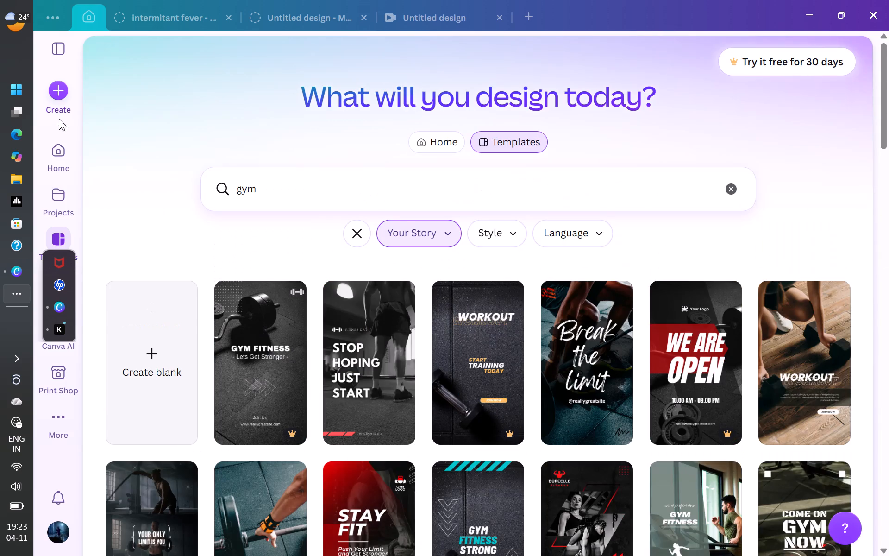
left_click(58, 97)
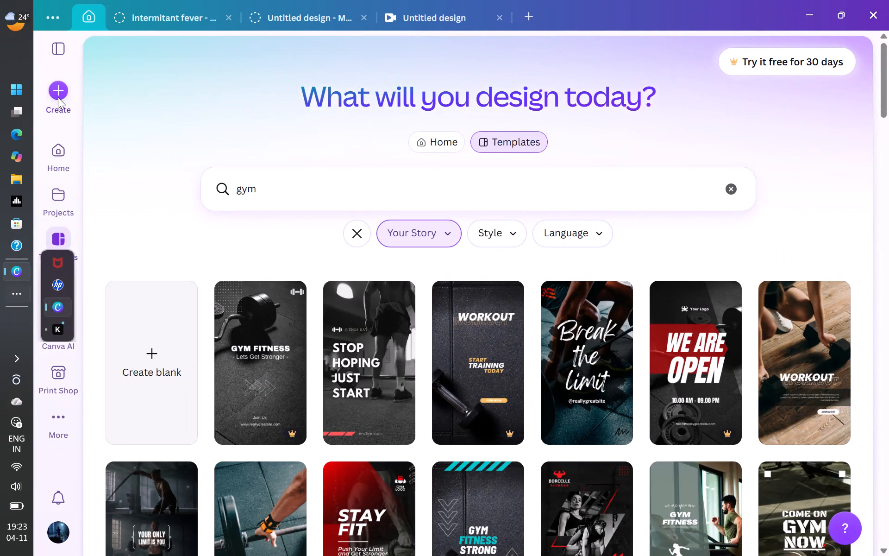
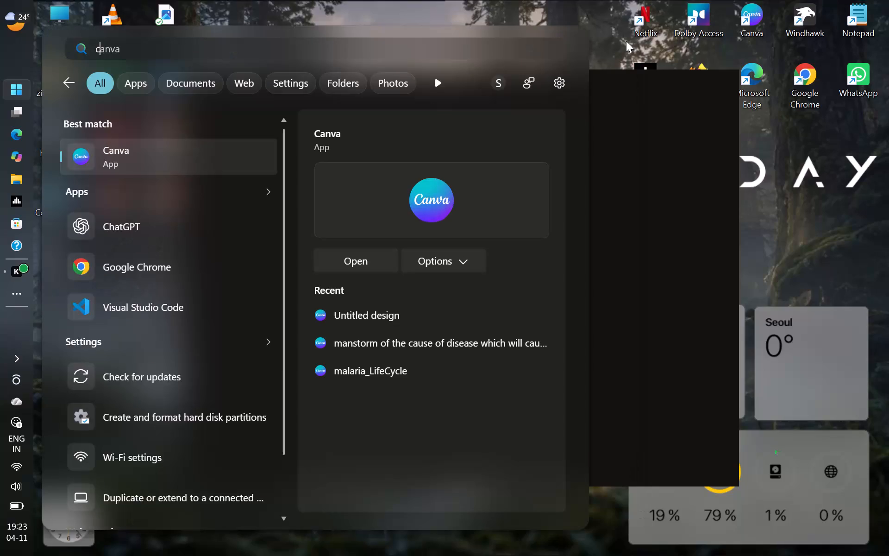
Launch the Canva desktop app.
left_click(358, 257)
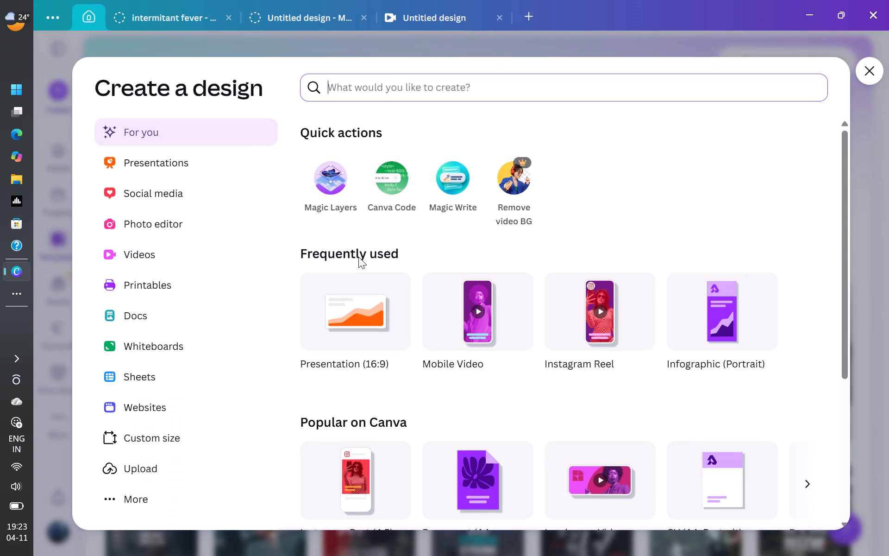
Create a new blank Instagram Reel design from the video formats and dismiss the chat notification.
left_click(133, 251)
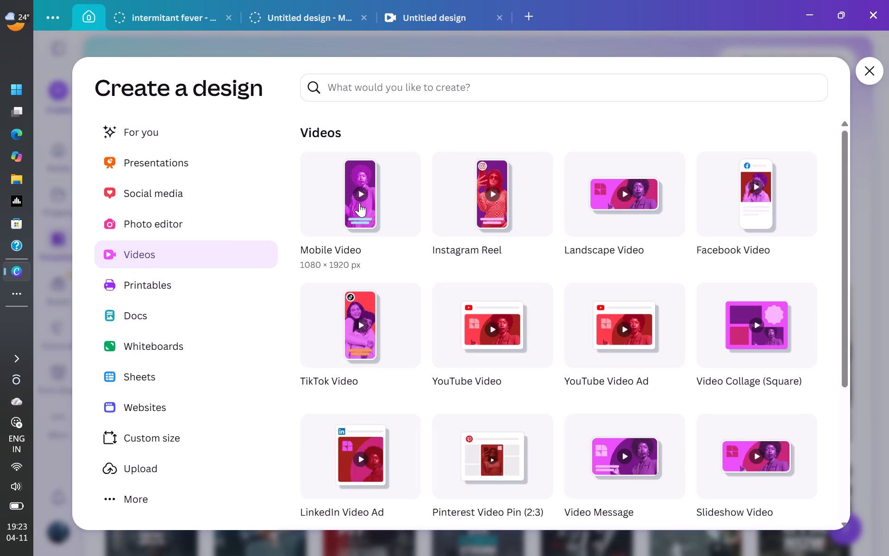
left_click(493, 189)
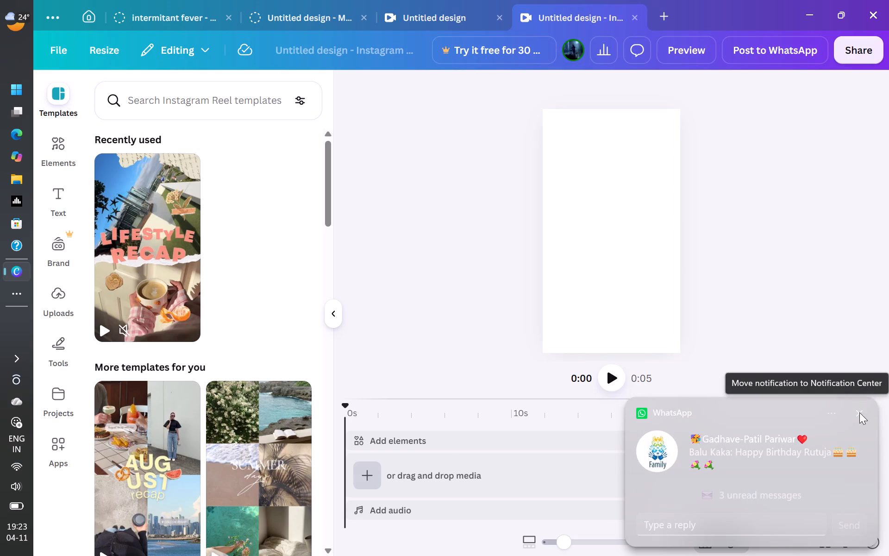
left_click(858, 412)
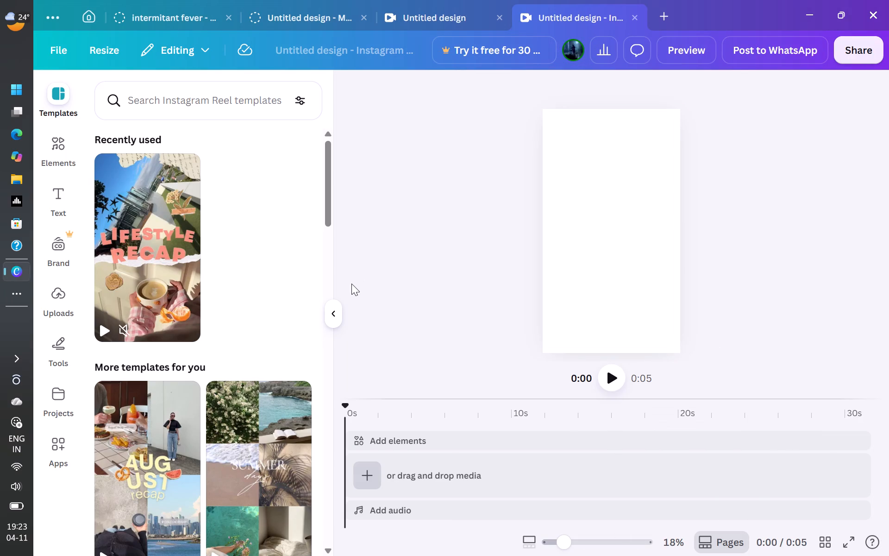
Look through the suggested Instagram Reel templates for a suitable starting layout.
scroll(152, 278, "down", 2)
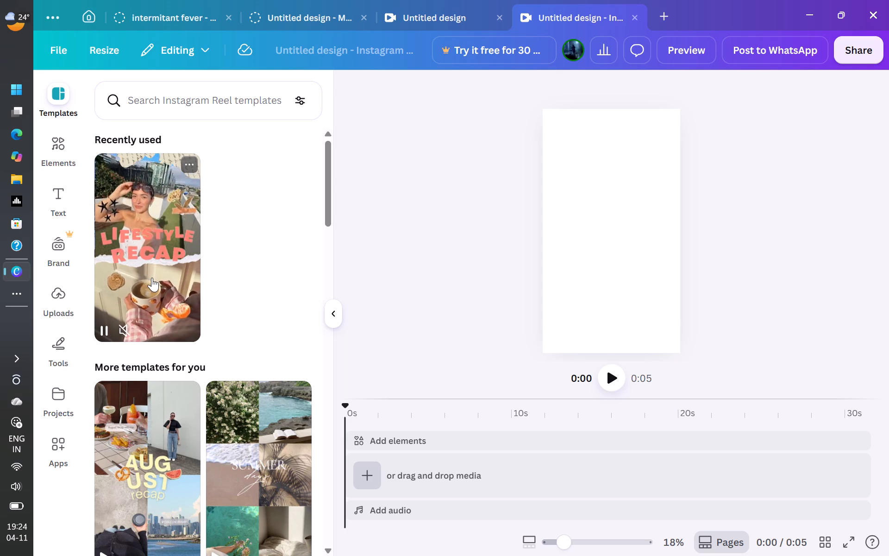
scroll(152, 278, "down", 9)
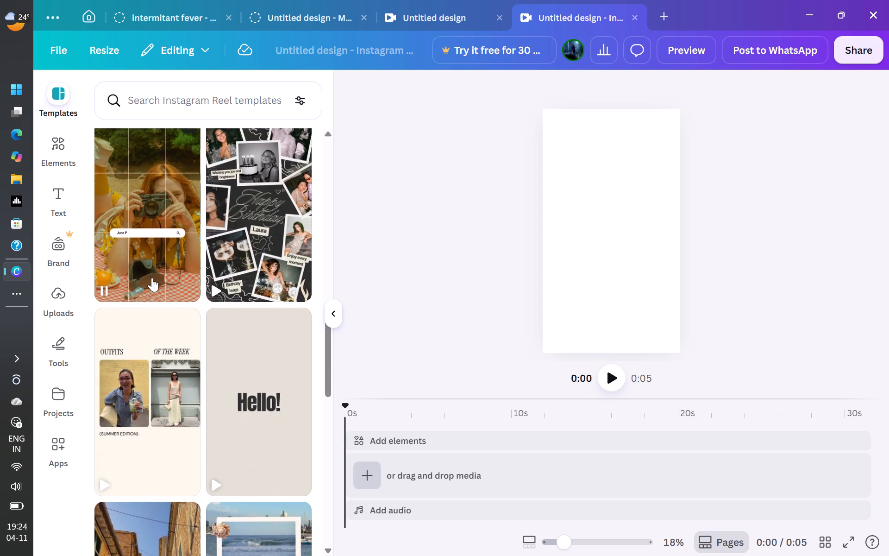
scroll(152, 278, "down", 7)
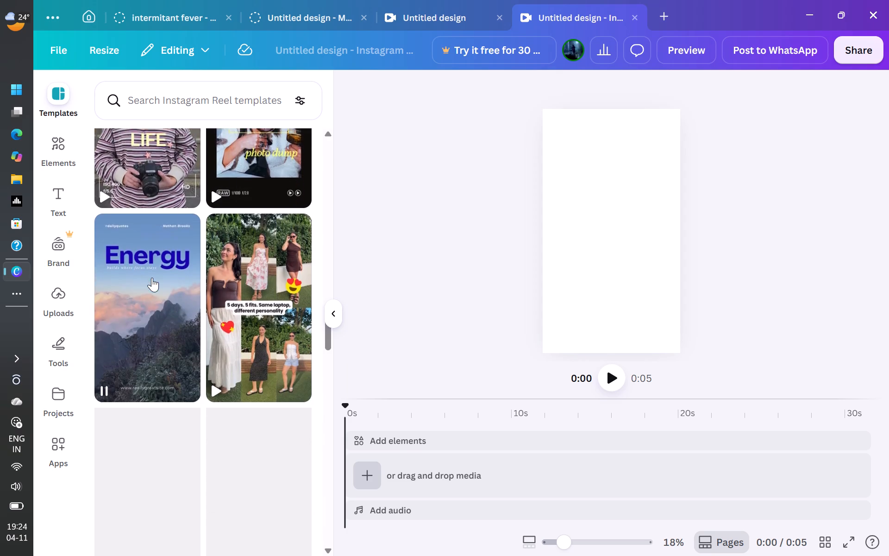
scroll(152, 278, "down", 4)
scroll(152, 278, "up", 1)
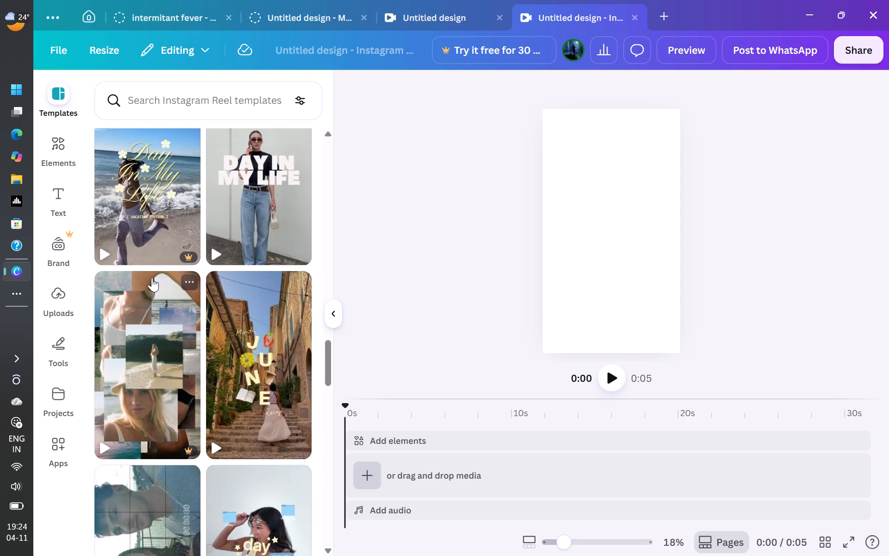
scroll(152, 278, "down", 2)
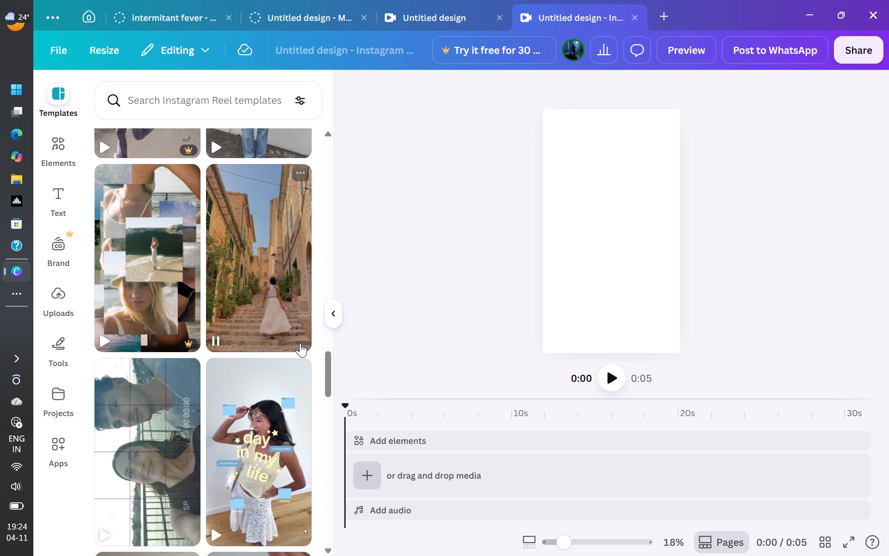
scroll(286, 349, "down", 2)
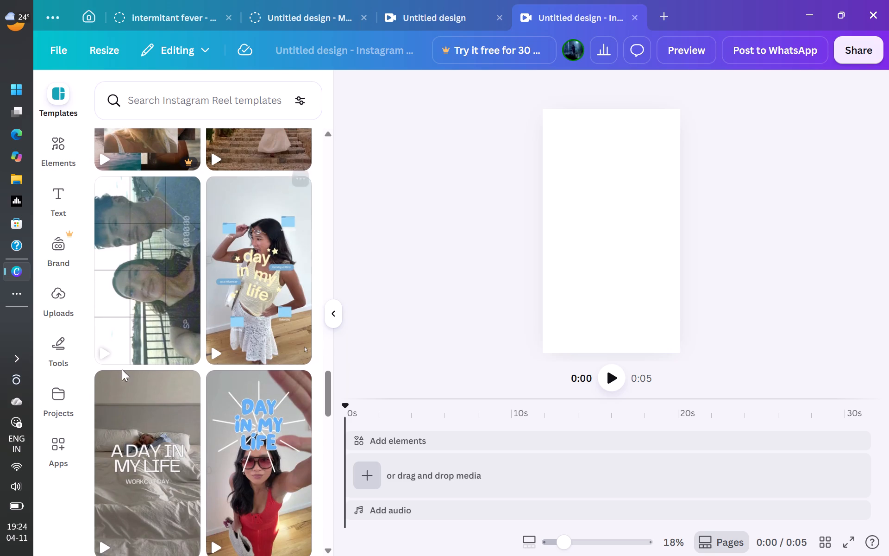
scroll(142, 361, "down", 3)
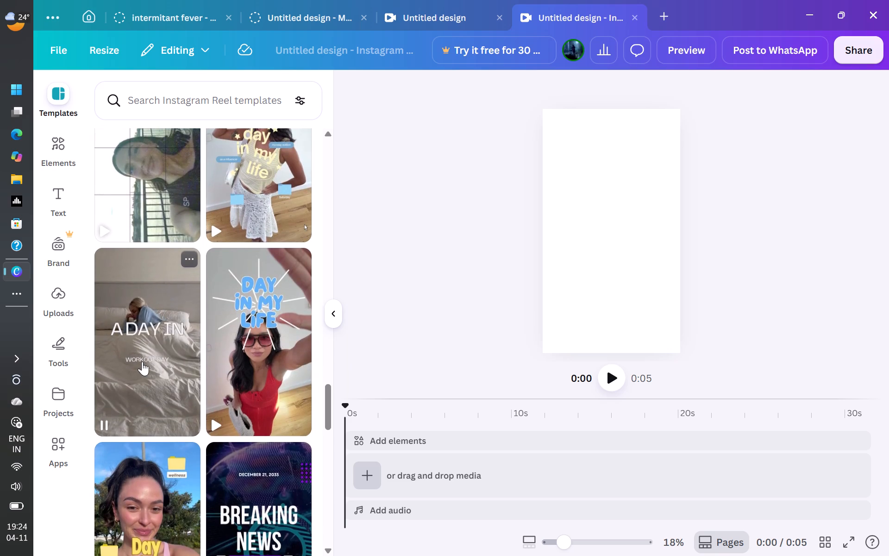
scroll(142, 361, "down", 2)
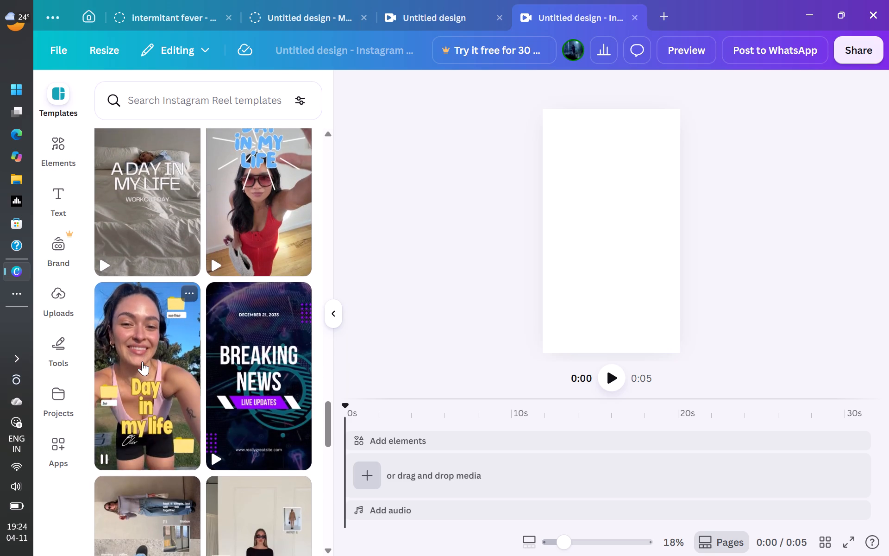
scroll(142, 361, "down", 4)
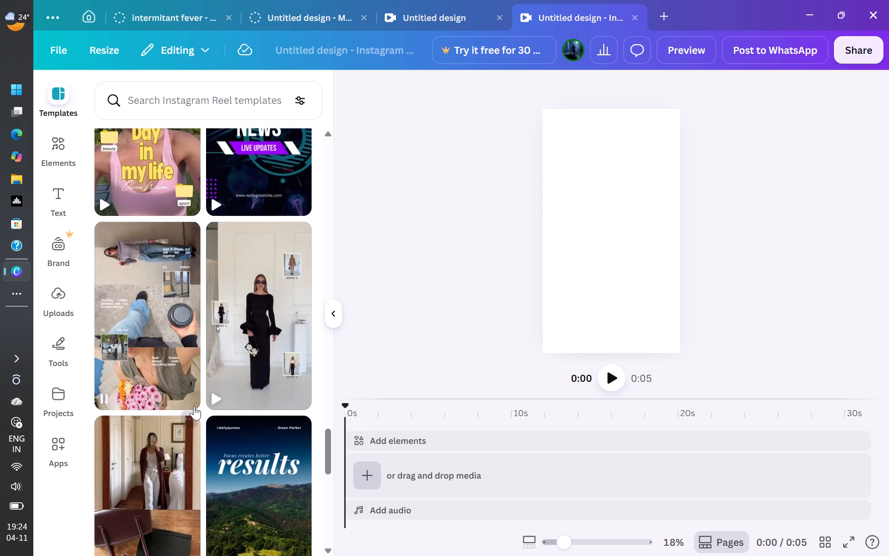
scroll(187, 392, "down", 6)
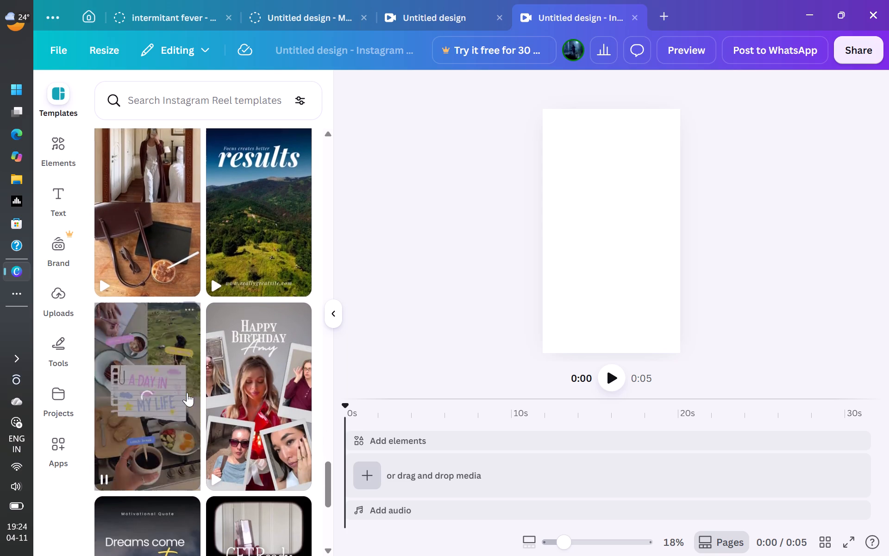
scroll(187, 392, "down", 4)
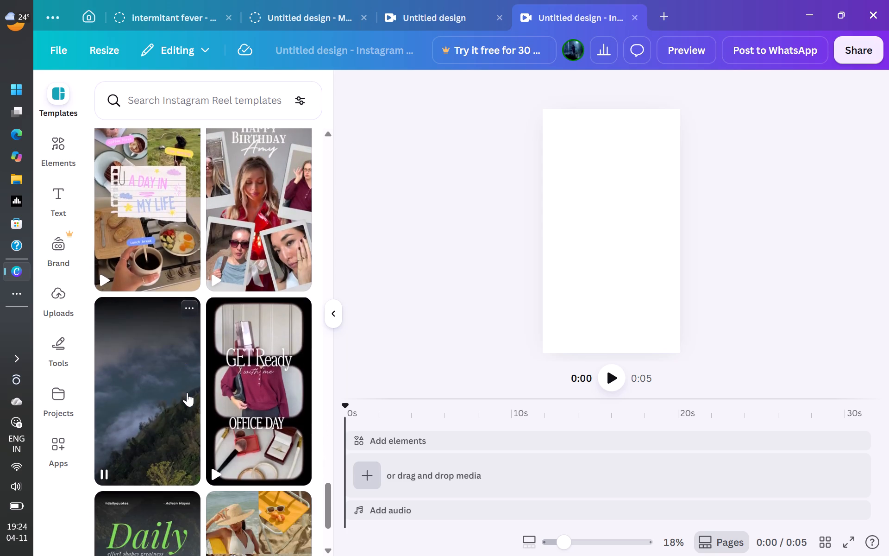
scroll(187, 392, "down", 3)
scroll(187, 392, "up", 6)
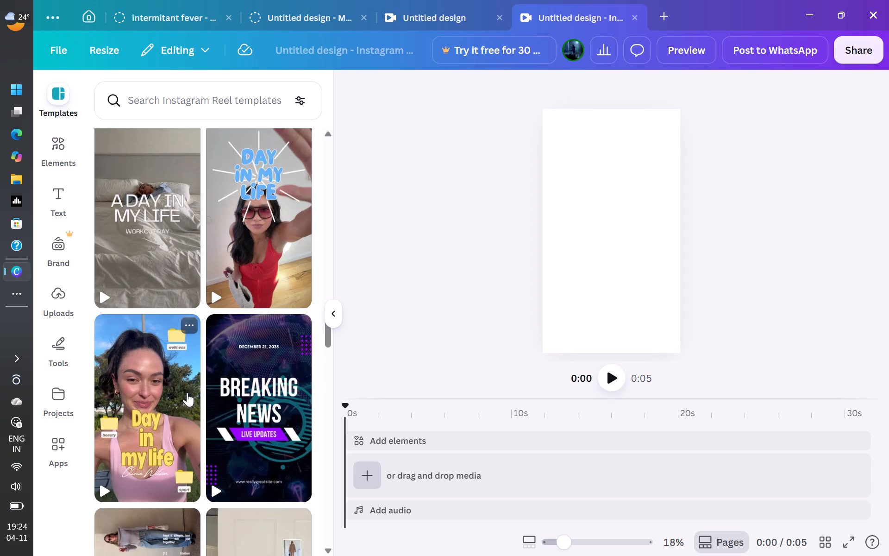
scroll(187, 392, "down", 2)
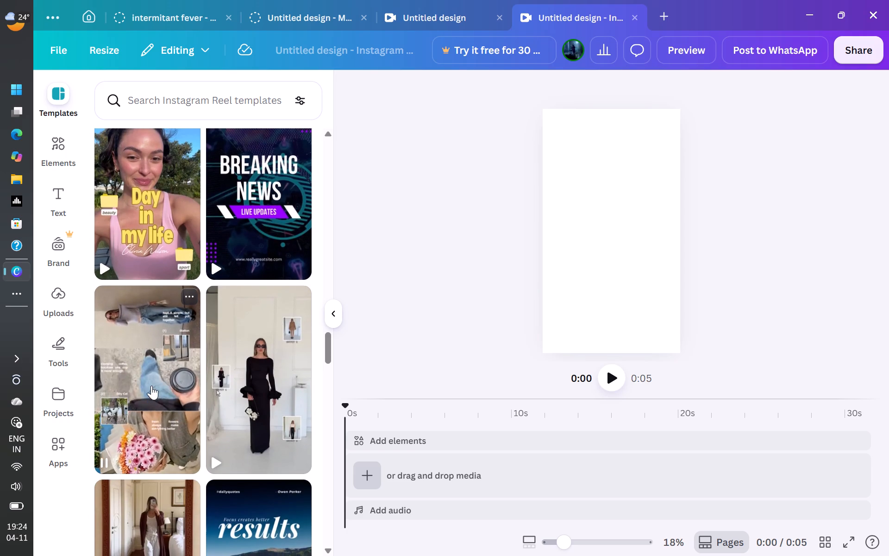
Apply the lifestyle template with three stacked photos (outfit, coffee cup, flowers) to the blank Instagram Reel.
left_click(151, 385)
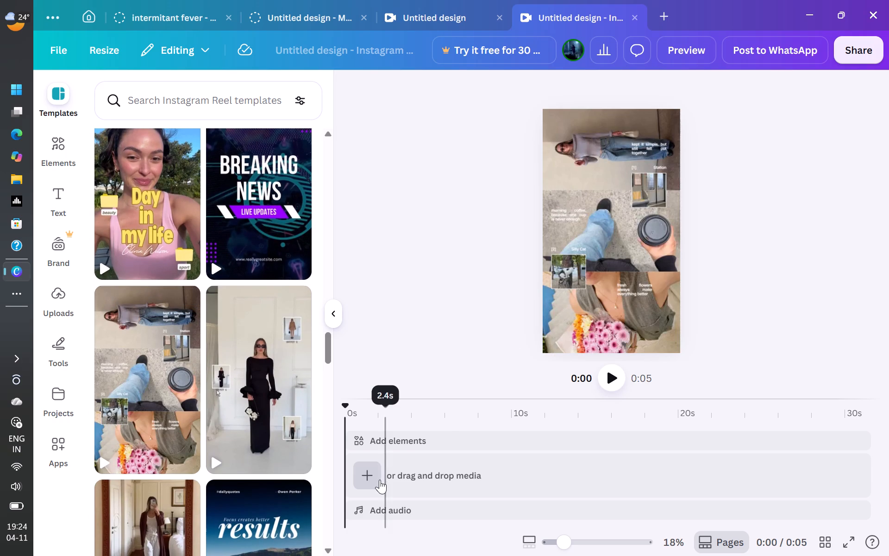
double_click(432, 204)
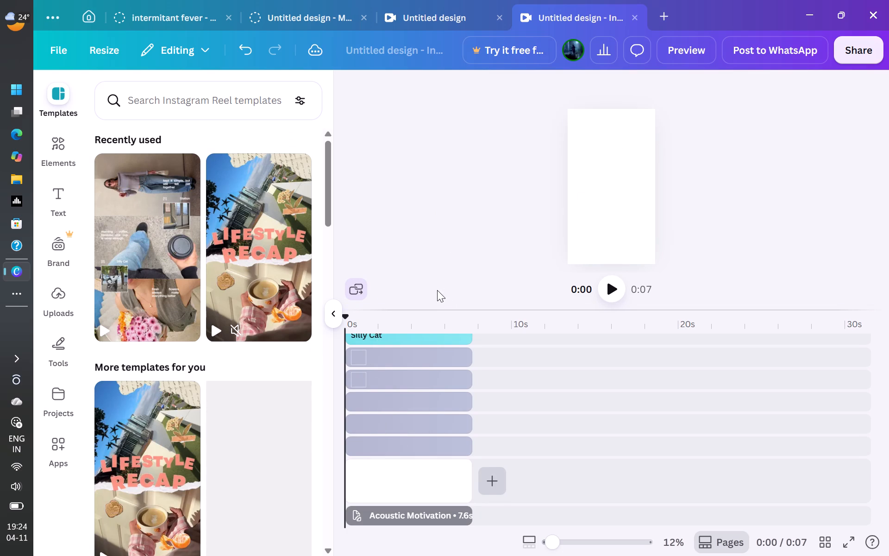
Examine the applied template's timeline layers, selecting the "Silly Cat" and "fresh flowers" text clips.
left_click(346, 334)
scroll(346, 334, "up", 7)
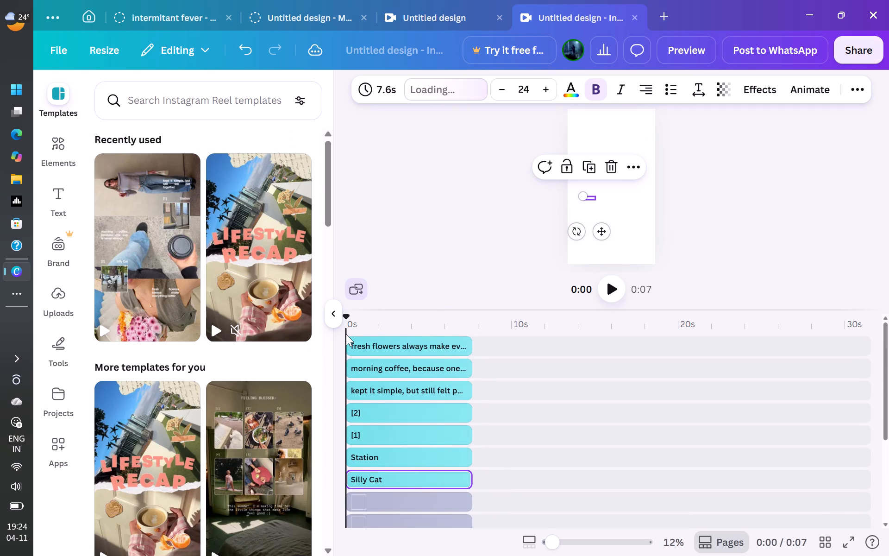
left_click(369, 347)
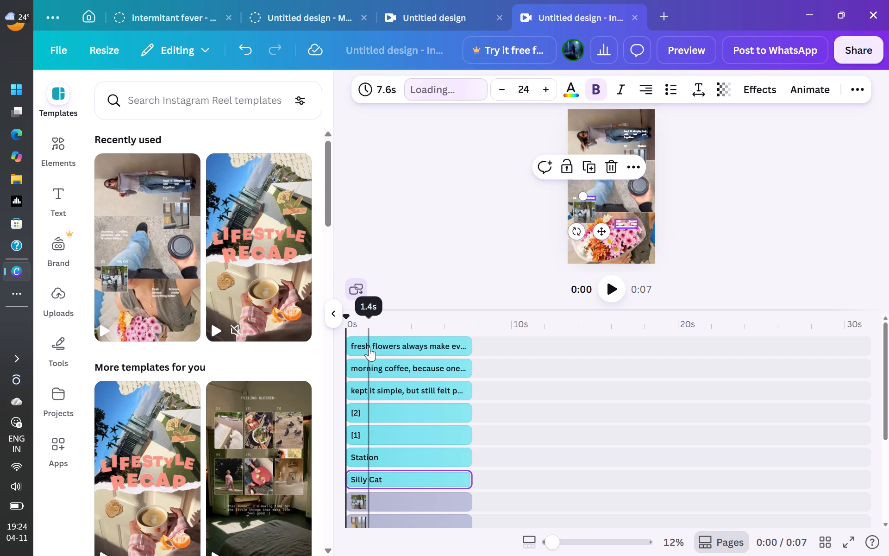
left_click(369, 347)
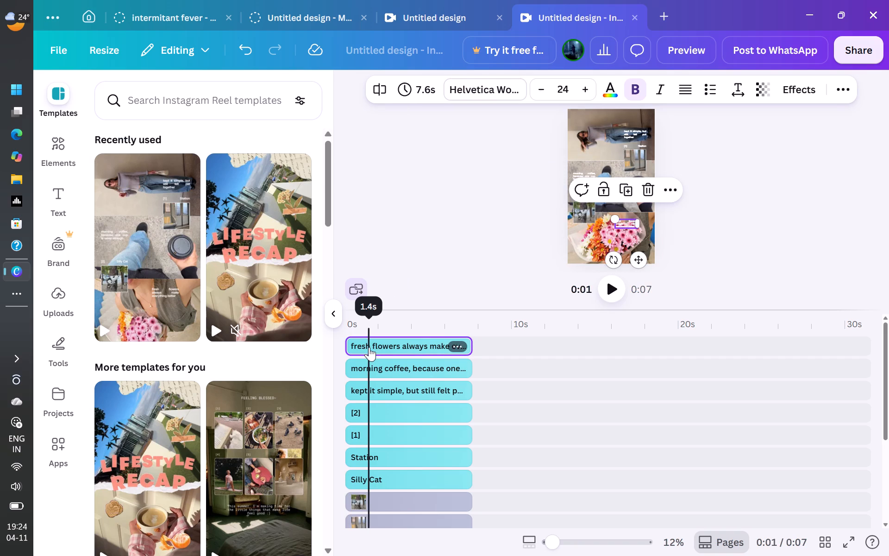
left_click(369, 347)
scroll(369, 347, "down", 2)
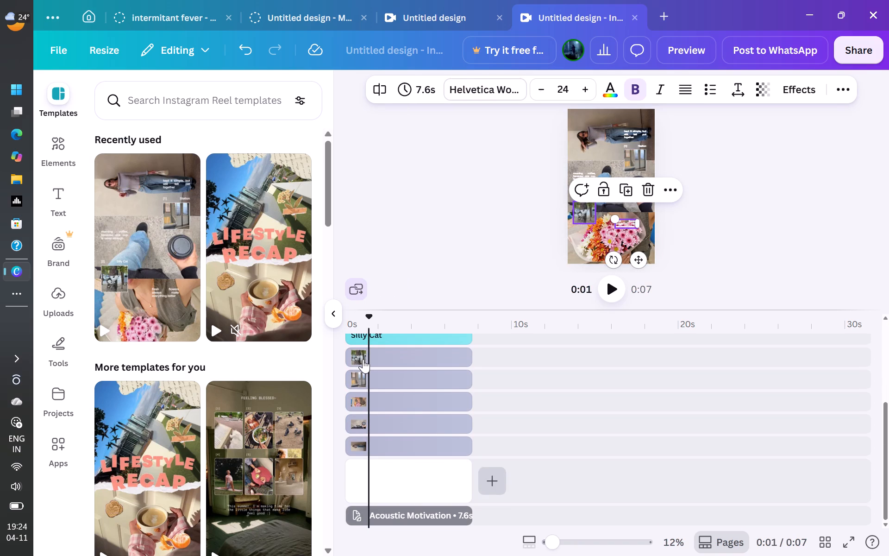
Open replacement media for the small inset video beneath the "Silly Cat" caption and look through stock photos and uploads for a substitute.
left_click(363, 359)
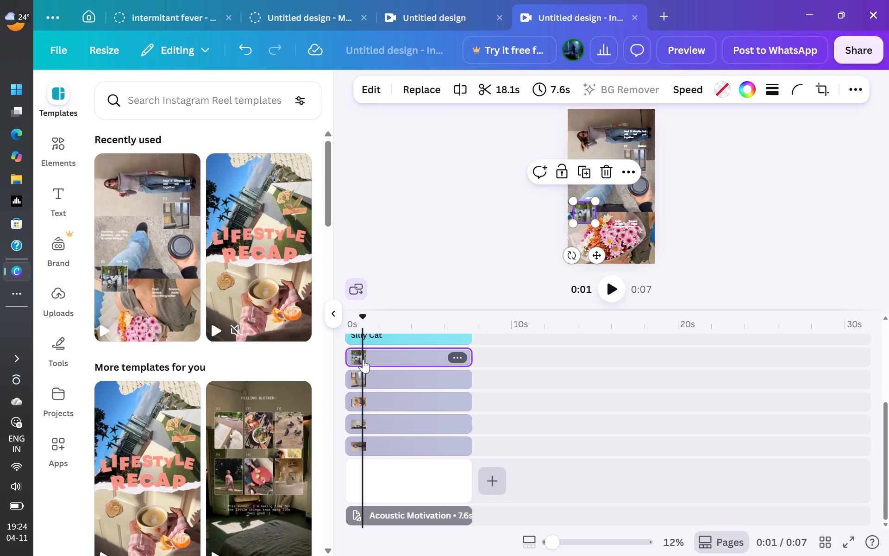
left_click(572, 217)
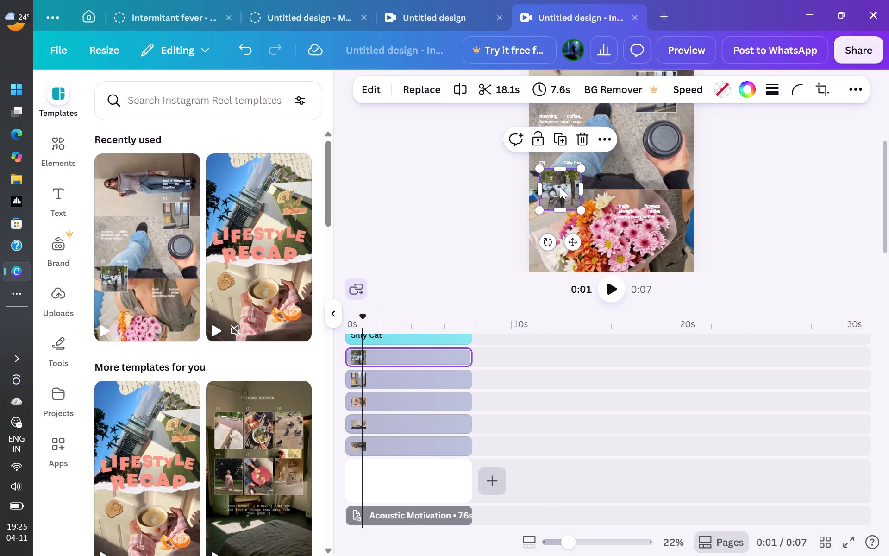
left_click(560, 187)
left_click(560, 187)
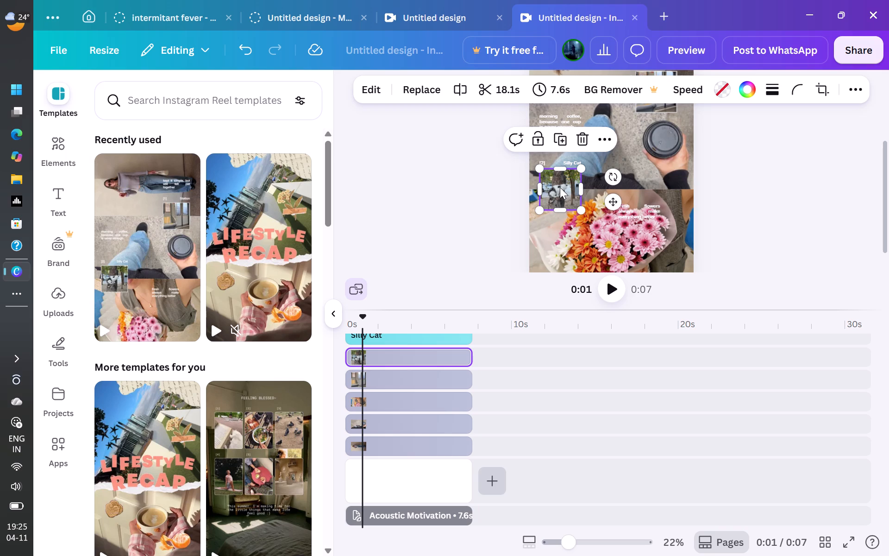
left_click(410, 92)
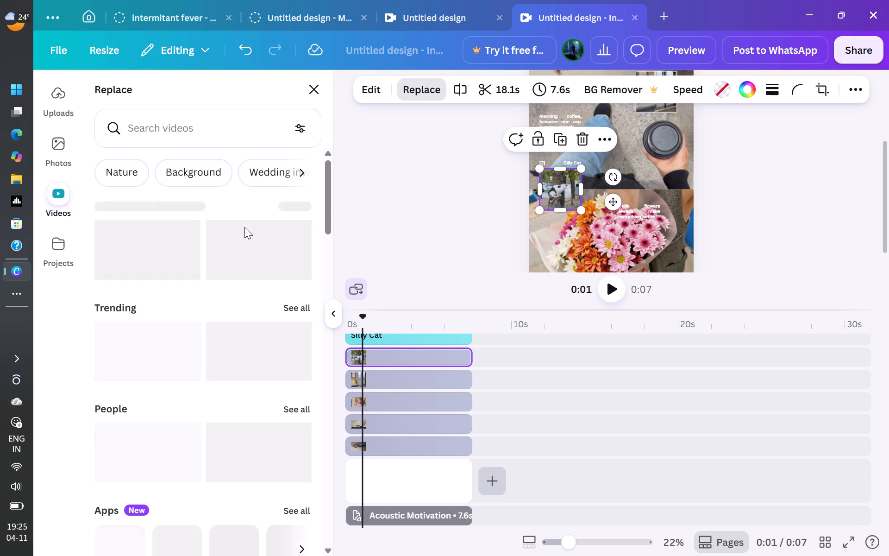
left_click(55, 148)
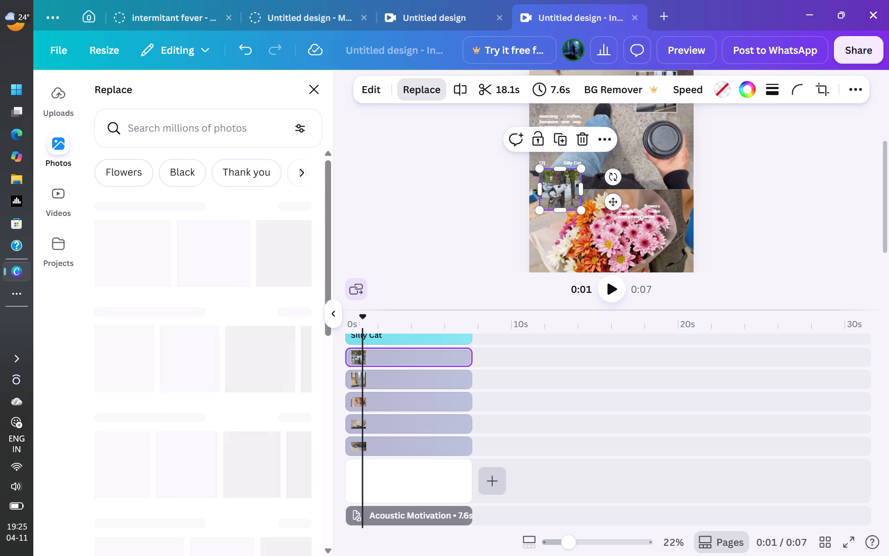
left_click(184, 121)
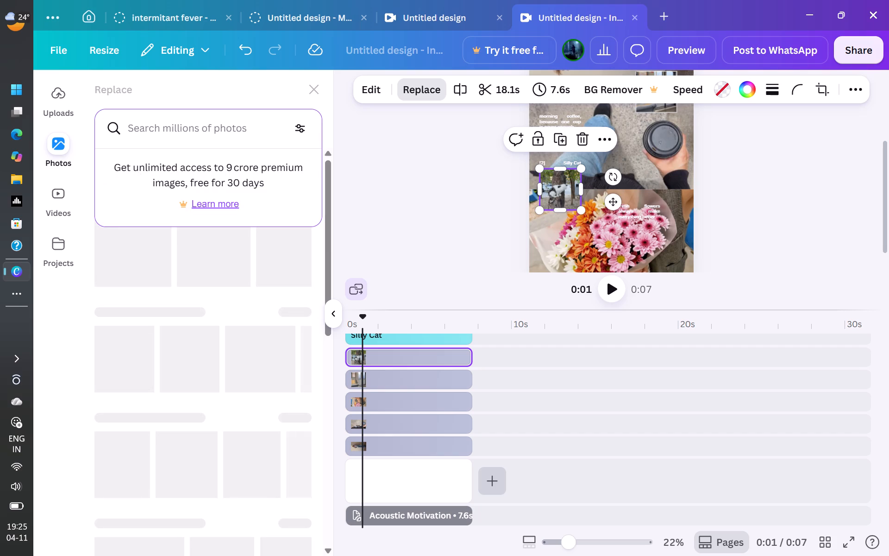
left_click(157, 259)
left_click(157, 259)
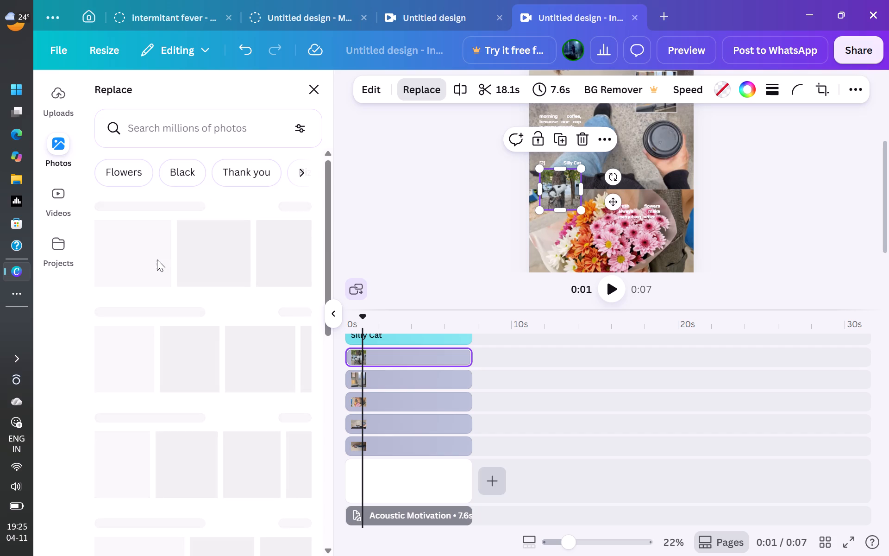
triple_click(157, 259)
double_click(157, 259)
left_click(59, 96)
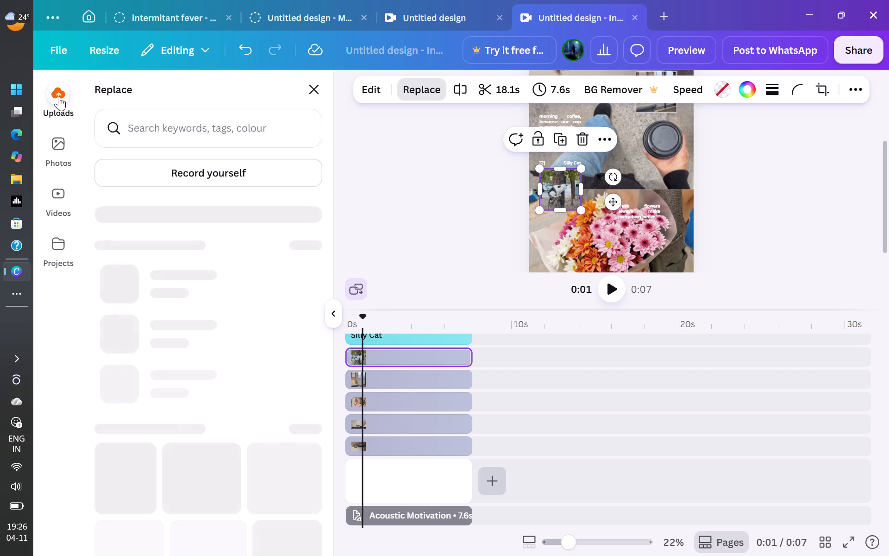
scroll(180, 248, "down", 3)
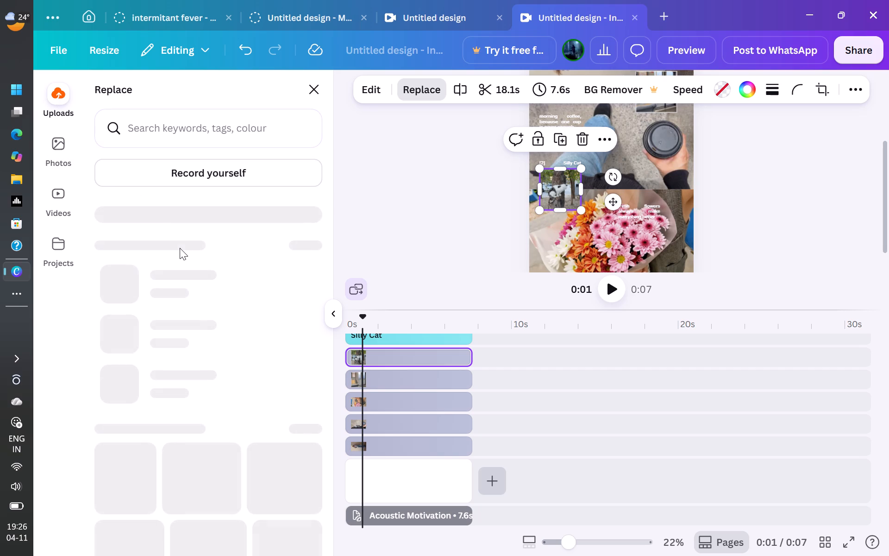
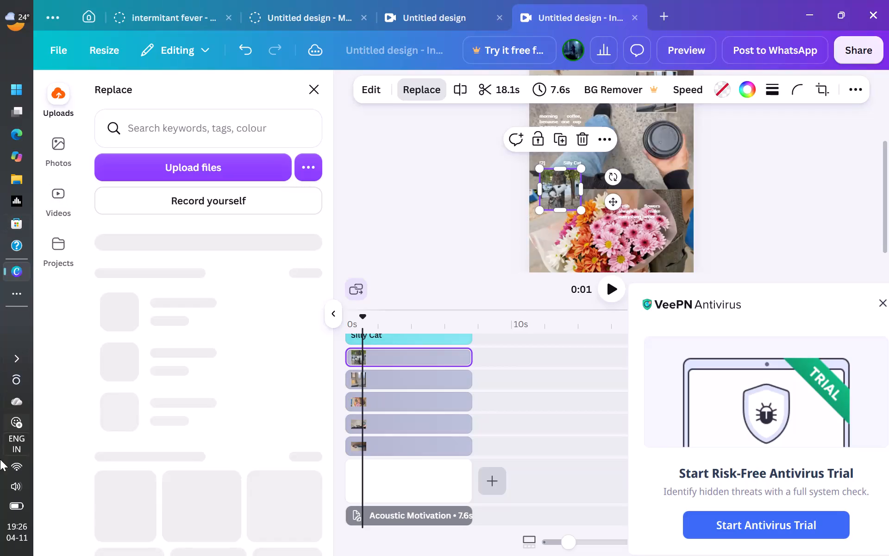
Check the computer's Wi-Fi connection in the system network settings, then return to the Reel design.
left_click(10, 493)
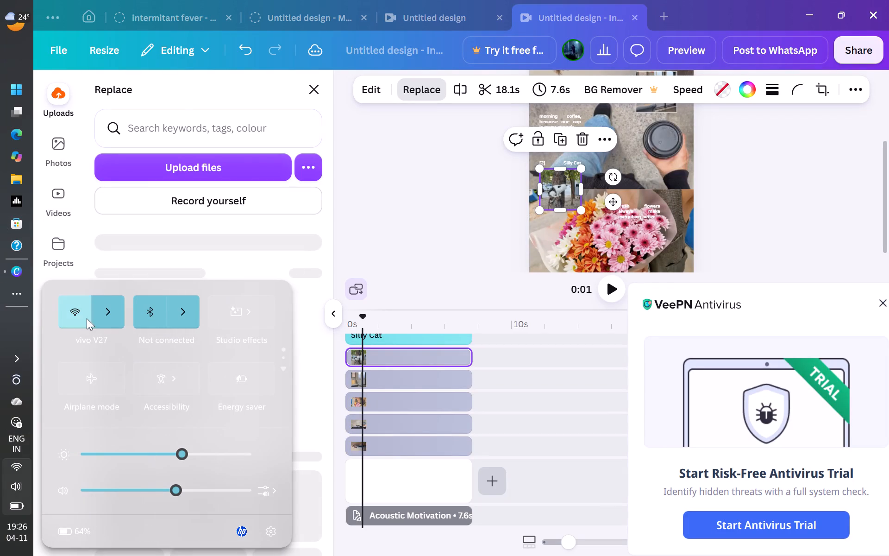
left_click(96, 318)
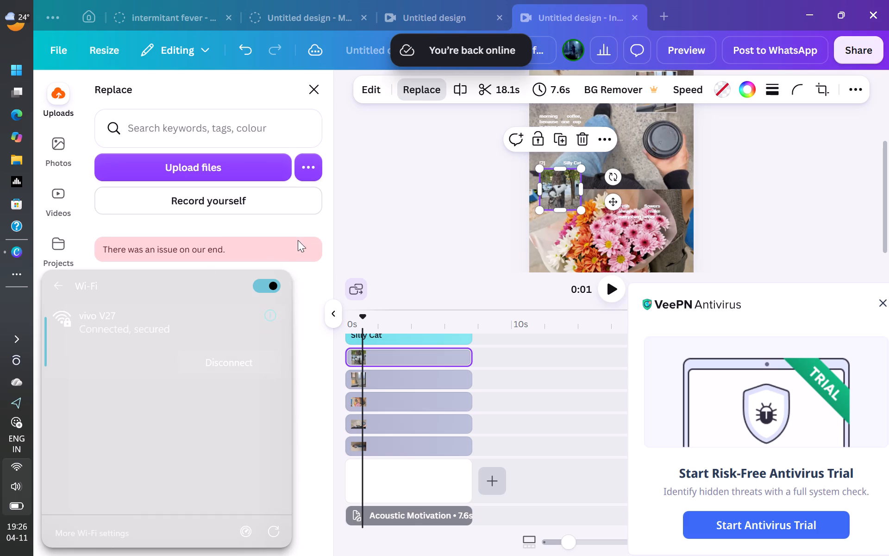
left_click(411, 179)
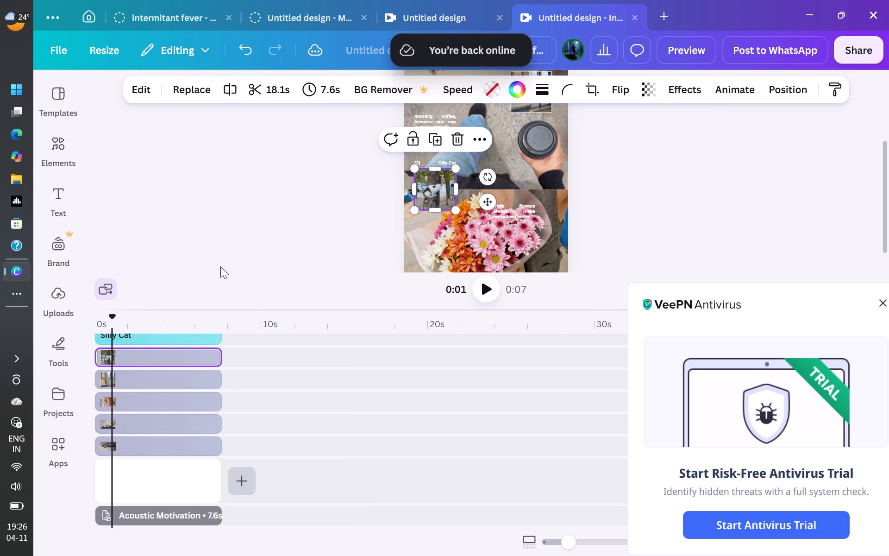
Replace the small inset video beneath the "Silly Cat" caption with the recently used 12.0s autumn forest video.
left_click(426, 190)
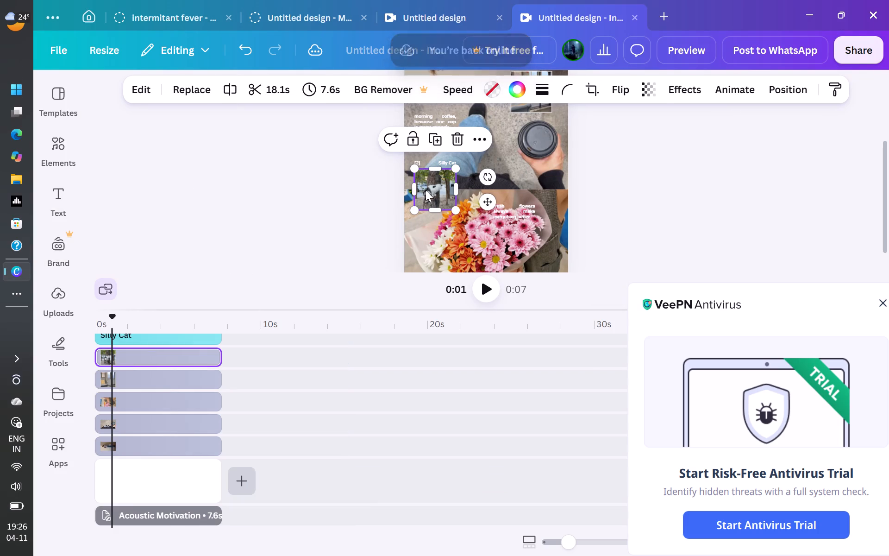
left_click(435, 191)
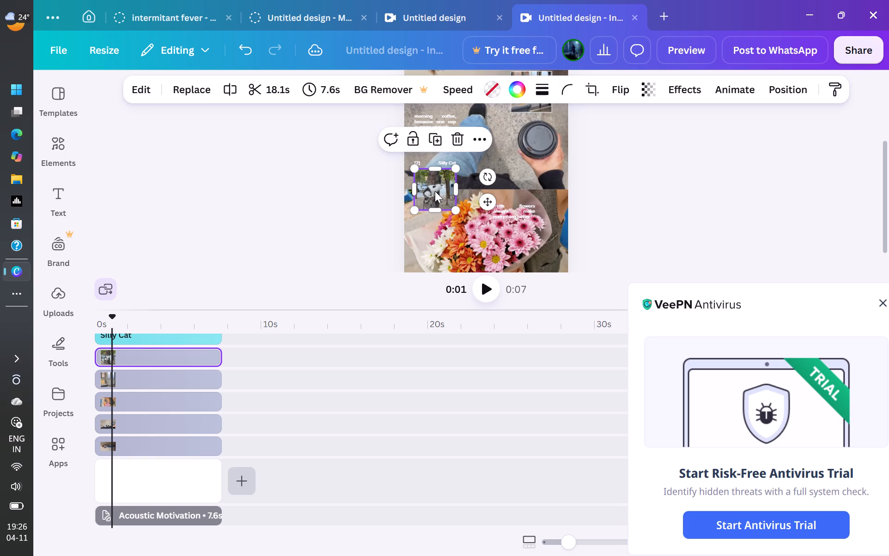
left_click(185, 93)
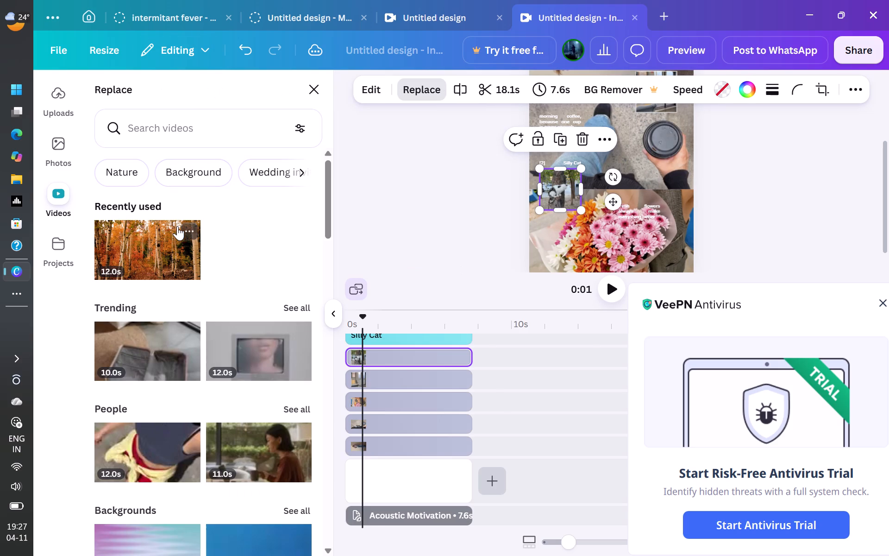
left_click(169, 244)
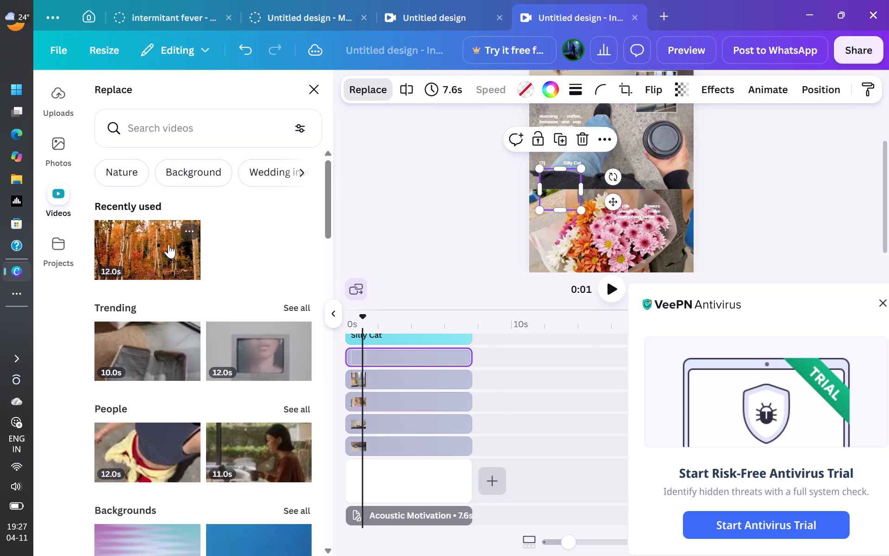
left_click(169, 244)
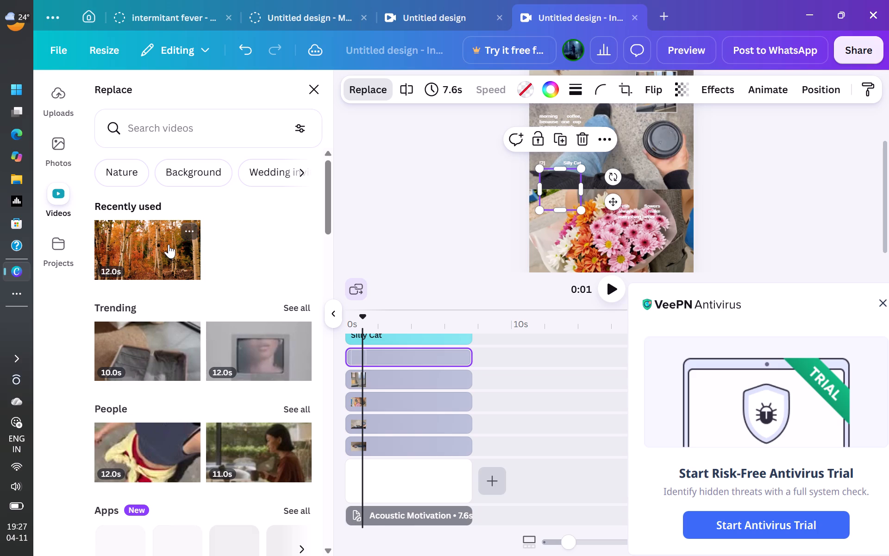
Replace the small inset video beneath the "Silly Cat" caption with the recently used 12-second autumn forest video.
left_click(169, 244)
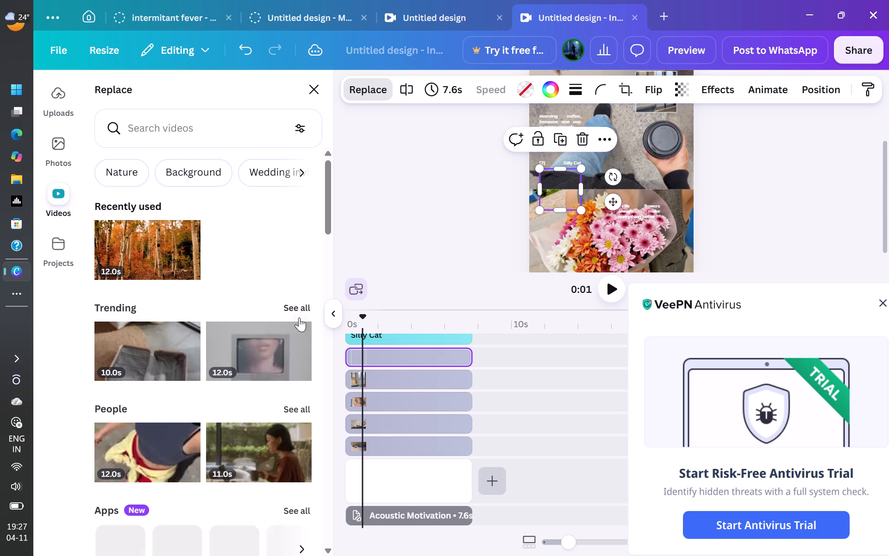
Add the autumn forest video to the timeline as a separate clip and trim it to 7.6 s.
left_click_drag(161, 243, 333, 335)
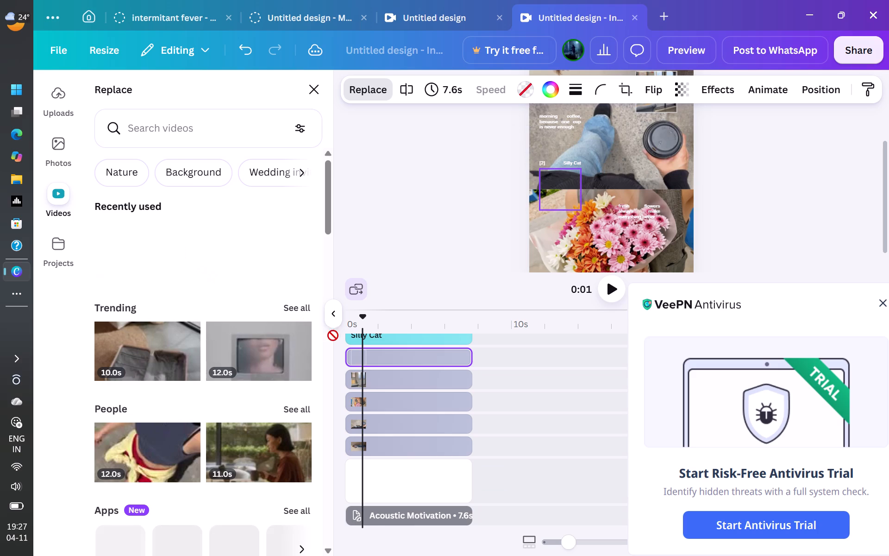
left_click_drag(333, 335, 356, 346)
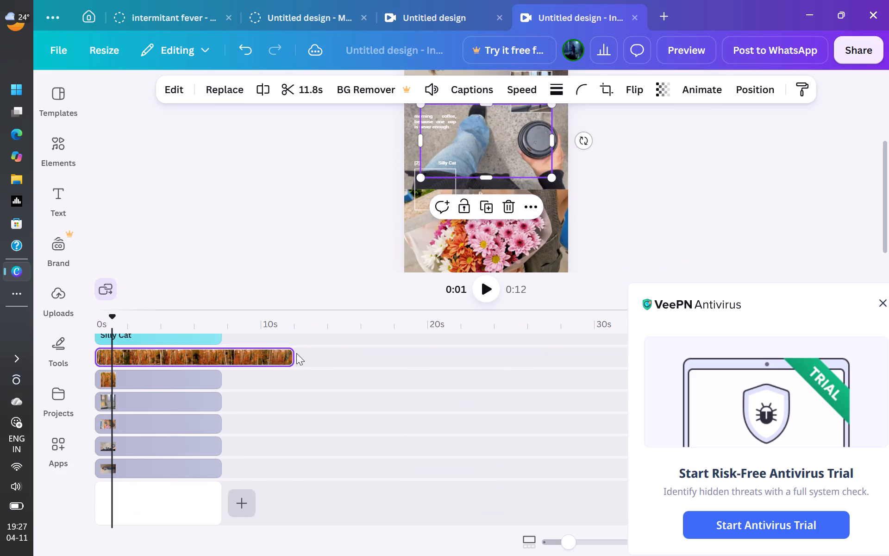
left_click_drag(295, 356, 232, 353)
left_click_drag(260, 351, 200, 351)
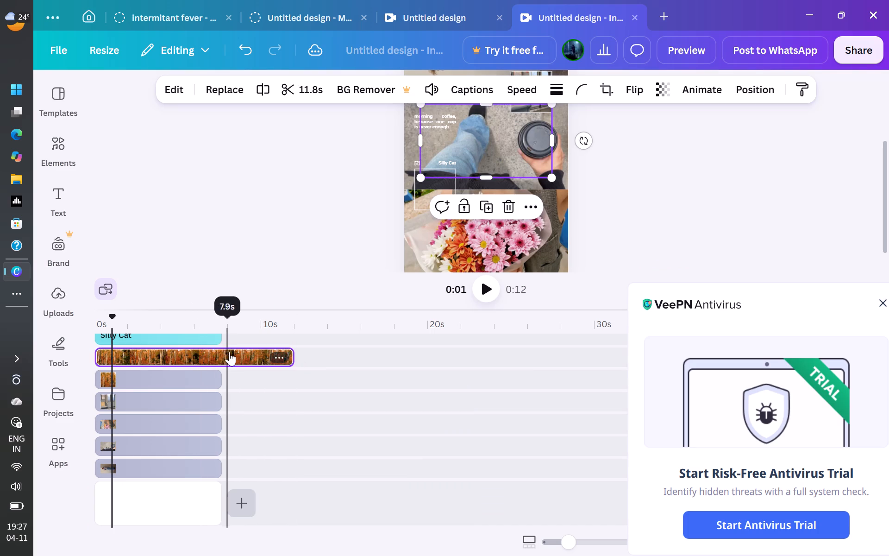
left_click_drag(293, 354, 201, 352)
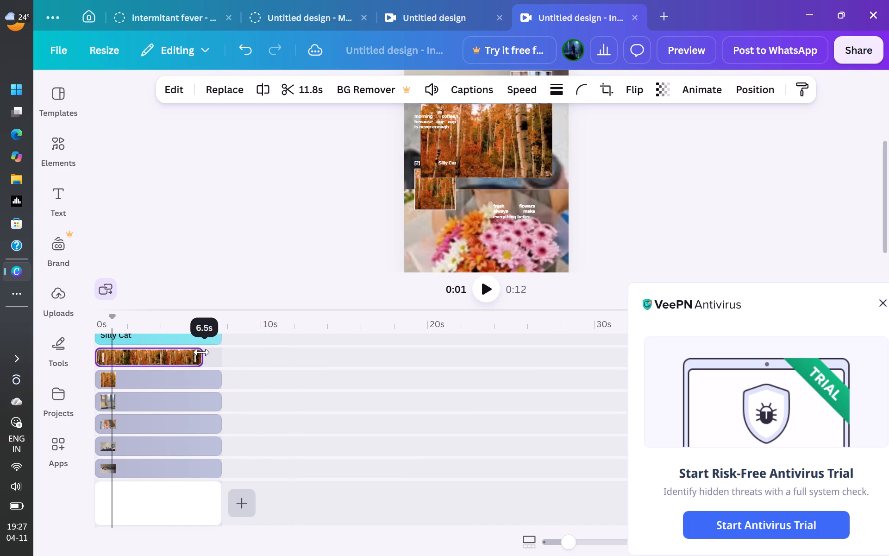
left_click_drag(201, 352, 215, 357)
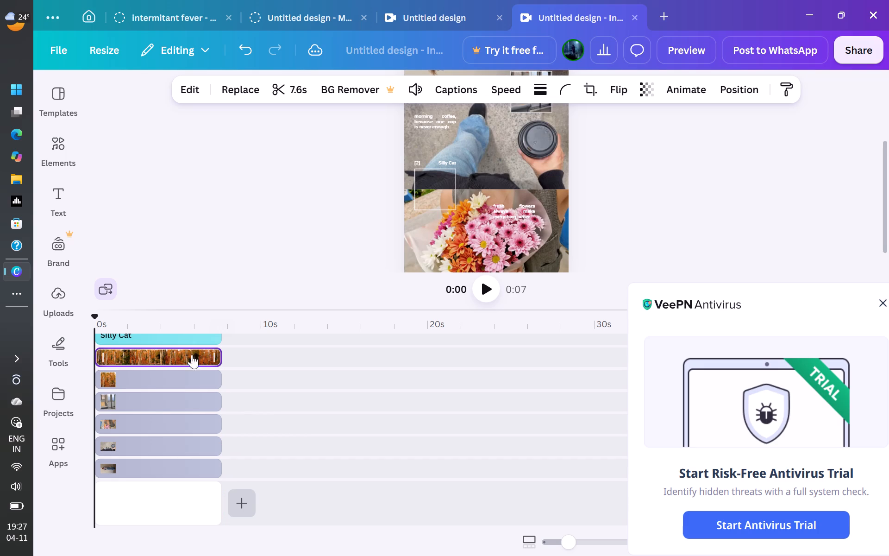
Search videos for "gym" and replace the small inset at the coffee-cup video's upper right with the 18-second barbell workout video.
left_click(108, 400)
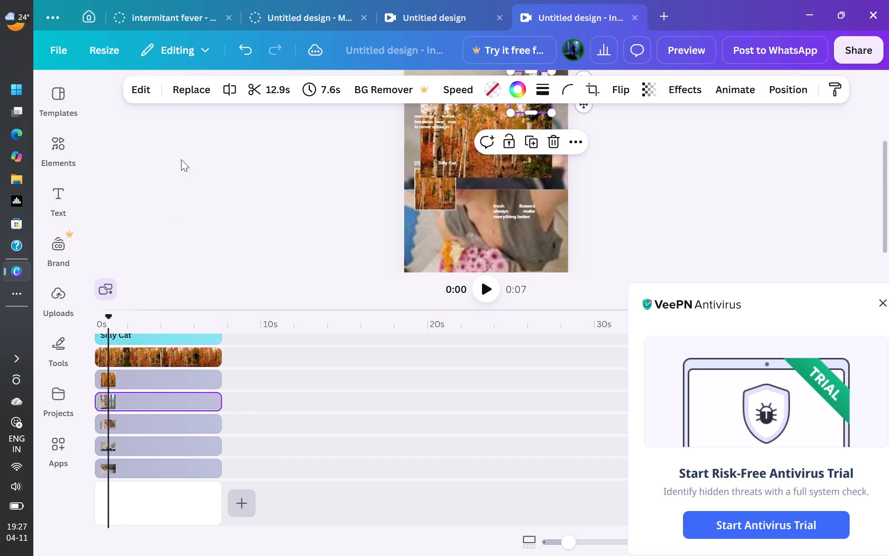
left_click(190, 85)
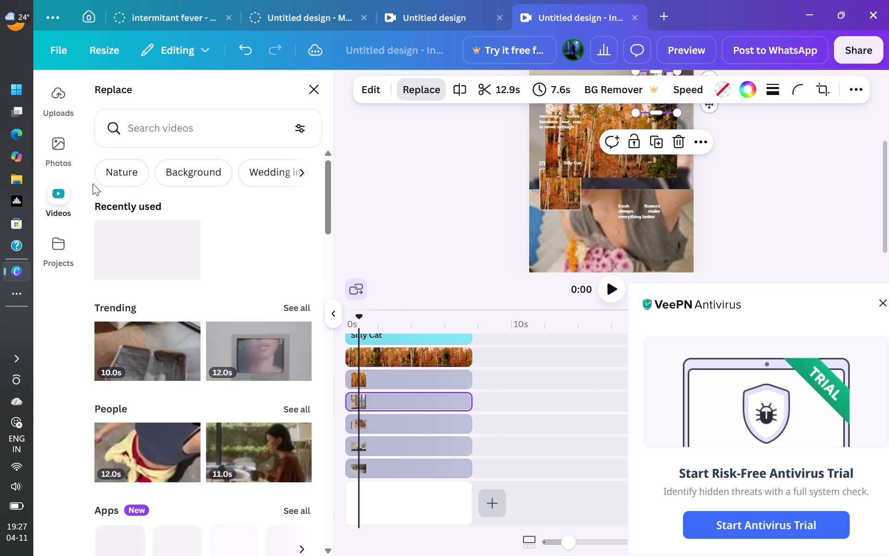
left_click(154, 129)
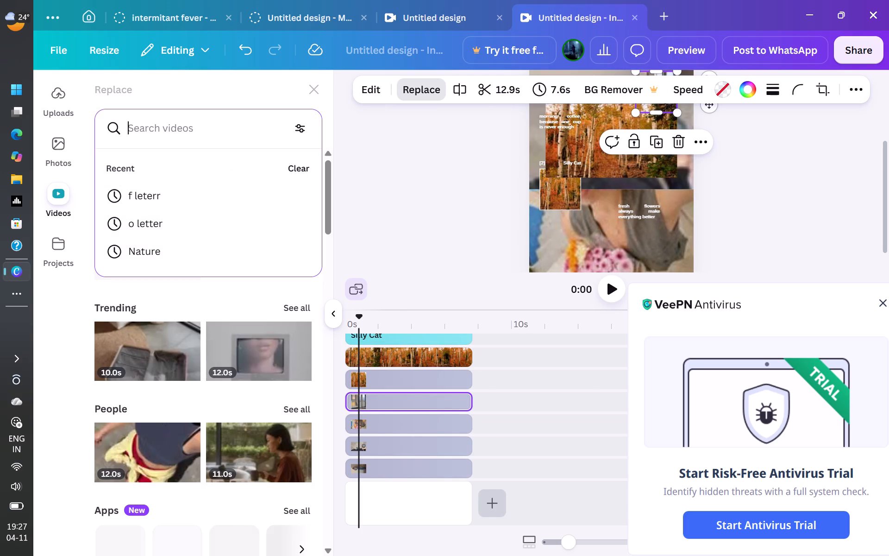
type("gym")
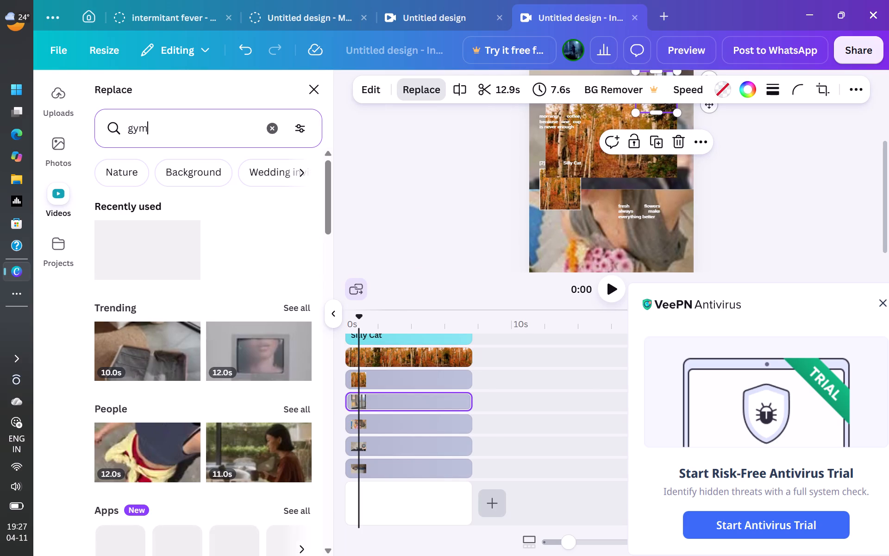
key("Return")
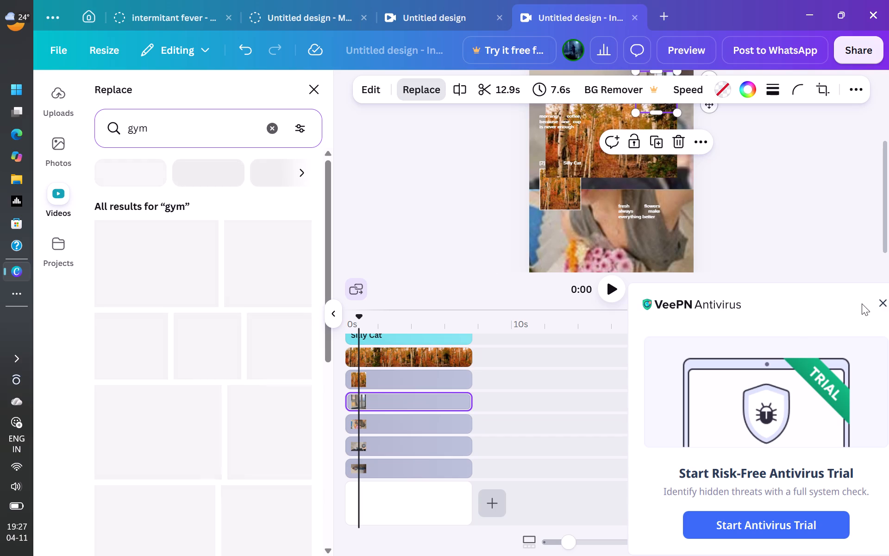
left_click(882, 302)
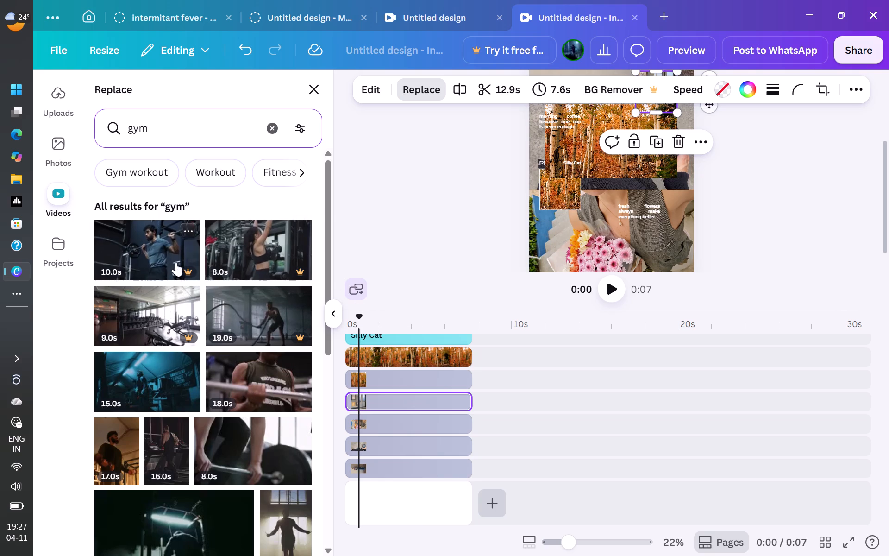
left_click(268, 371)
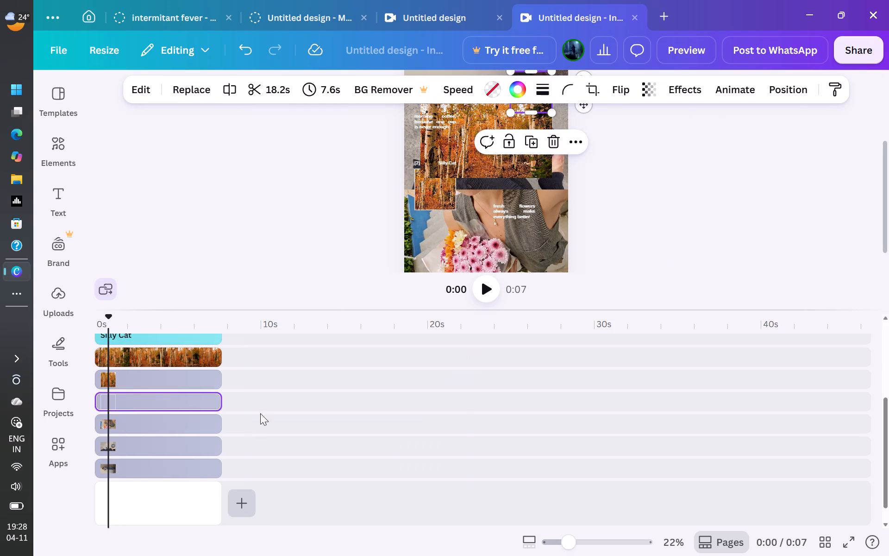
Open replacement media for the large coffee-cup video and search videos for "sports".
left_click(112, 442)
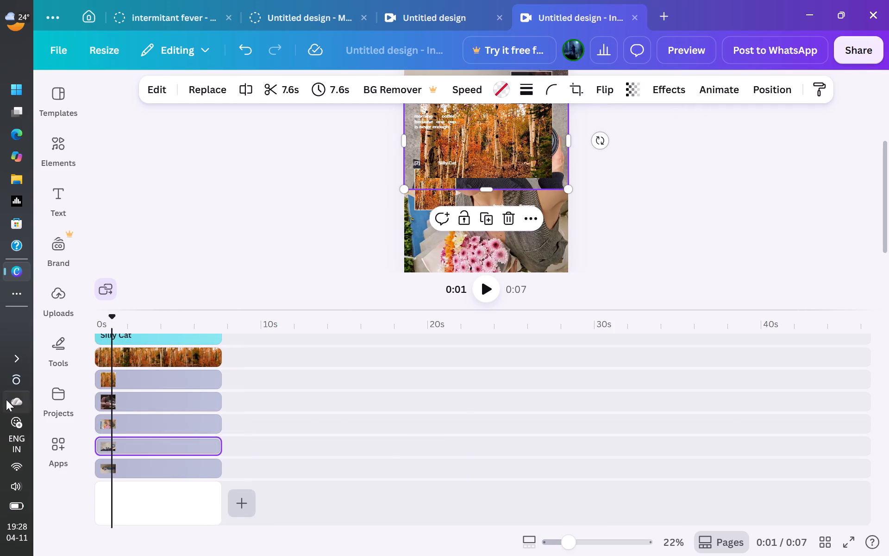
left_click(118, 444)
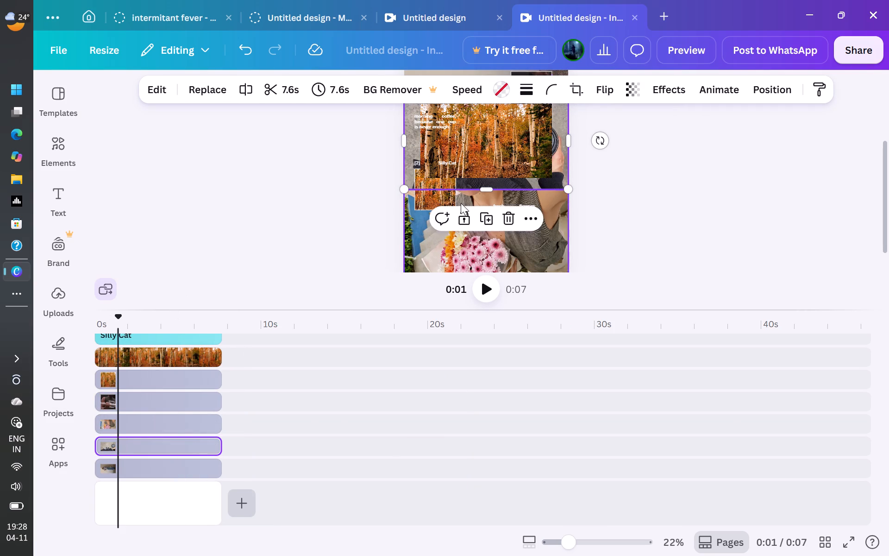
left_click(197, 87)
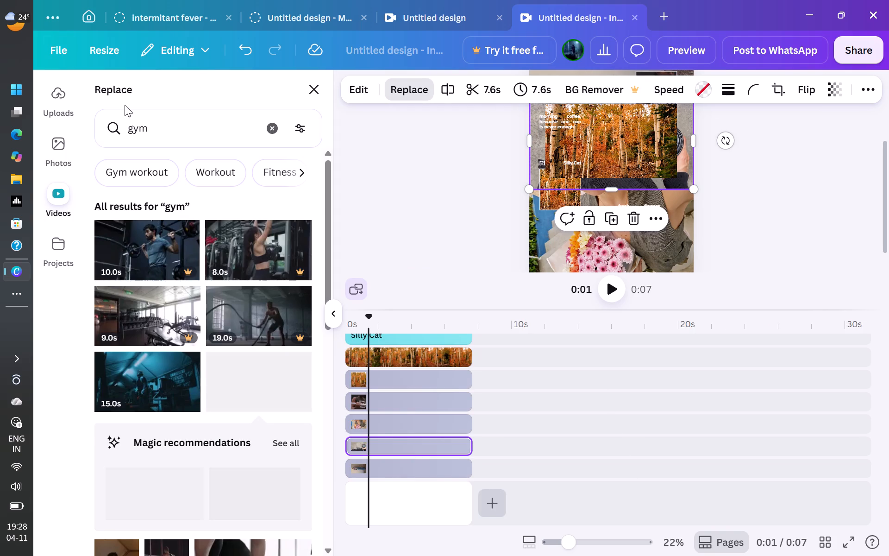
left_click(155, 126)
key("BackSpace")
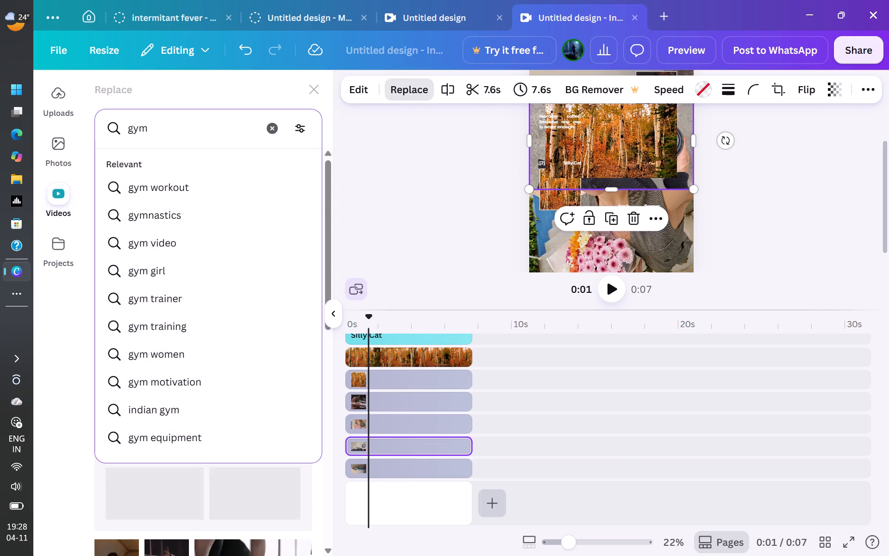
key("BackSpace")
key("BackSpace")
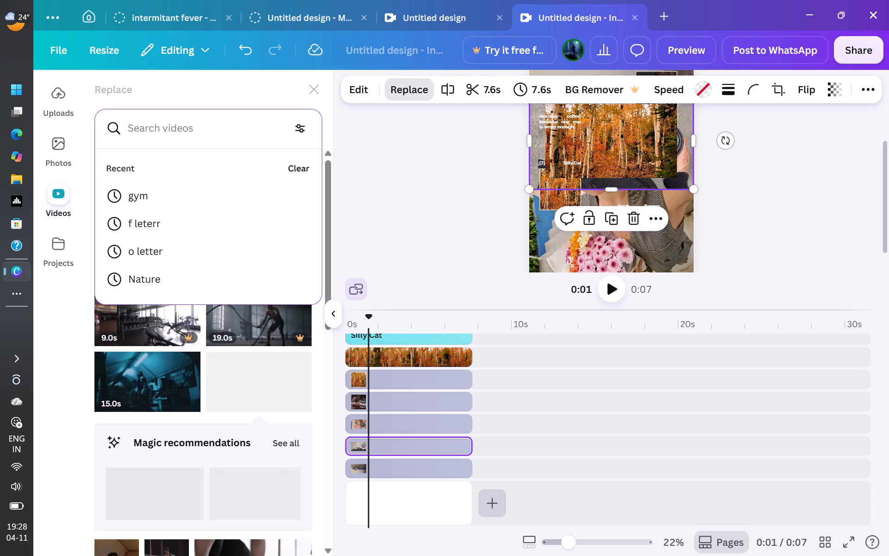
type("spprt")
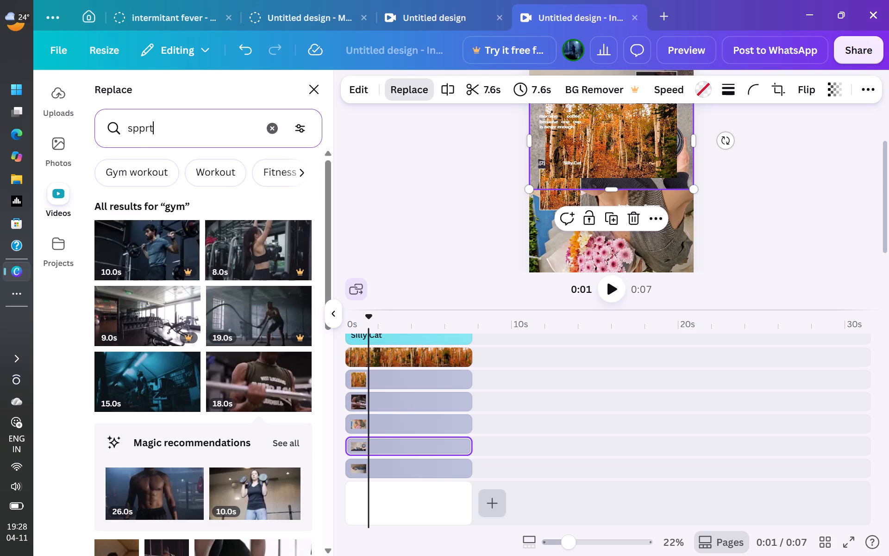
key("BackSpace")
key("BackSpace")
key("BackSpace")
type("orts")
key("Return")
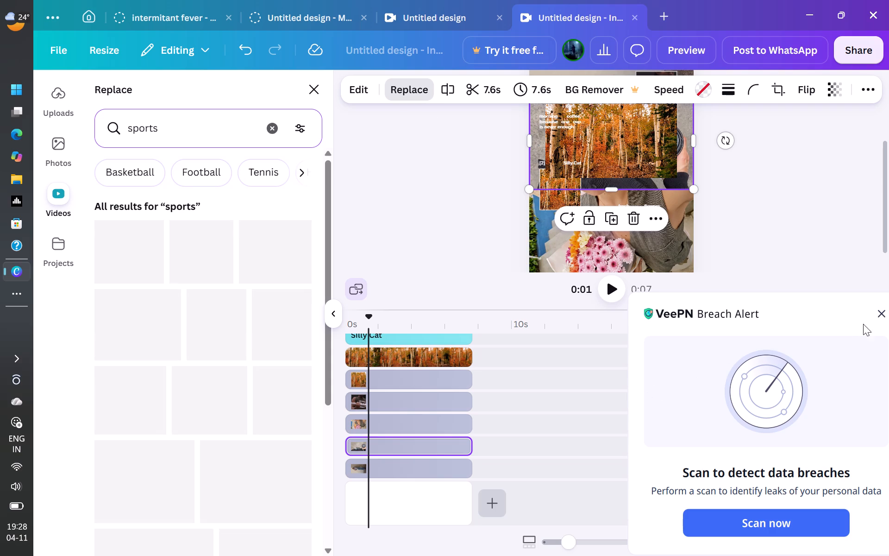
left_click(883, 316)
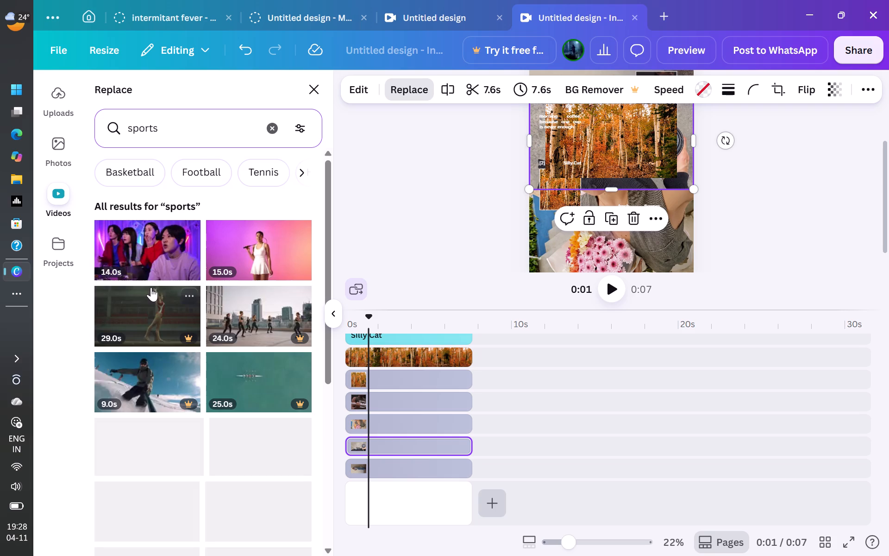
Replace the large coffee-cup video with the 19-second red-rock mountain-biking video from the "sports" results.
scroll(151, 287, "down", 5)
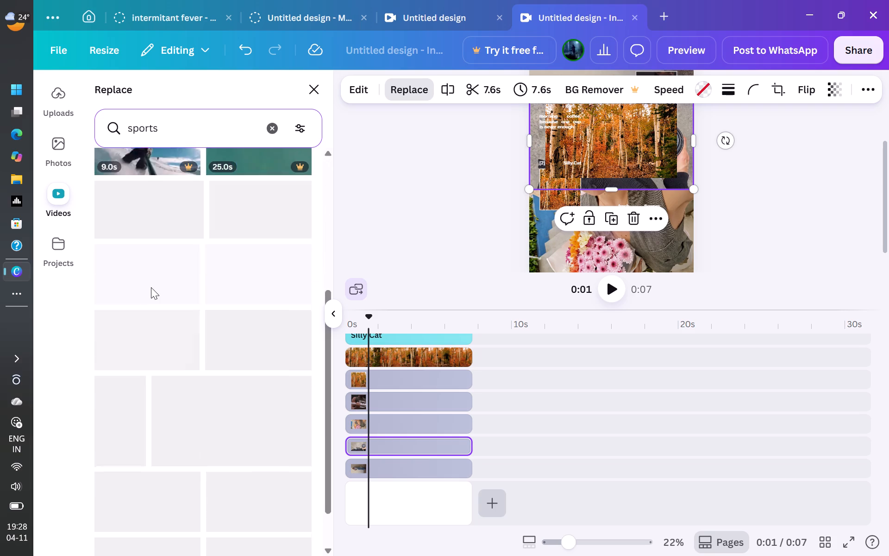
scroll(151, 287, "down", 3)
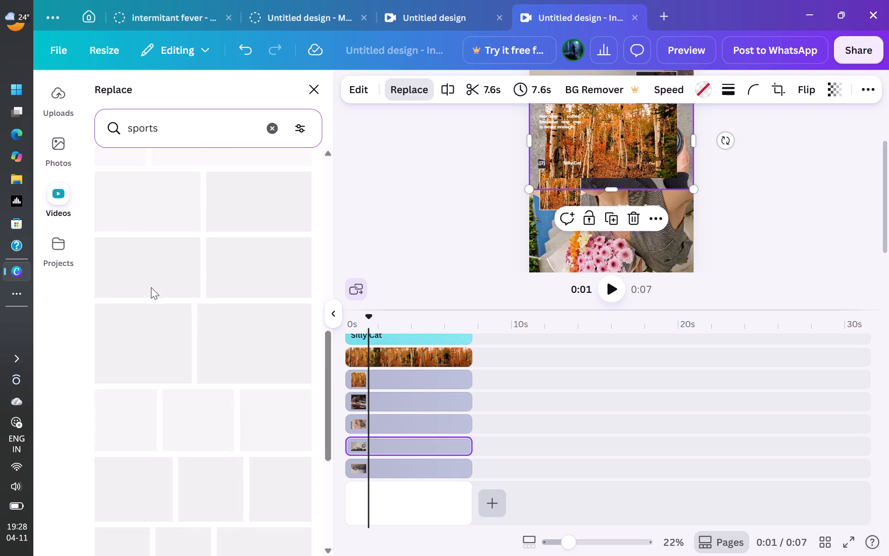
scroll(151, 287, "down", 7)
scroll(151, 287, "up", 4)
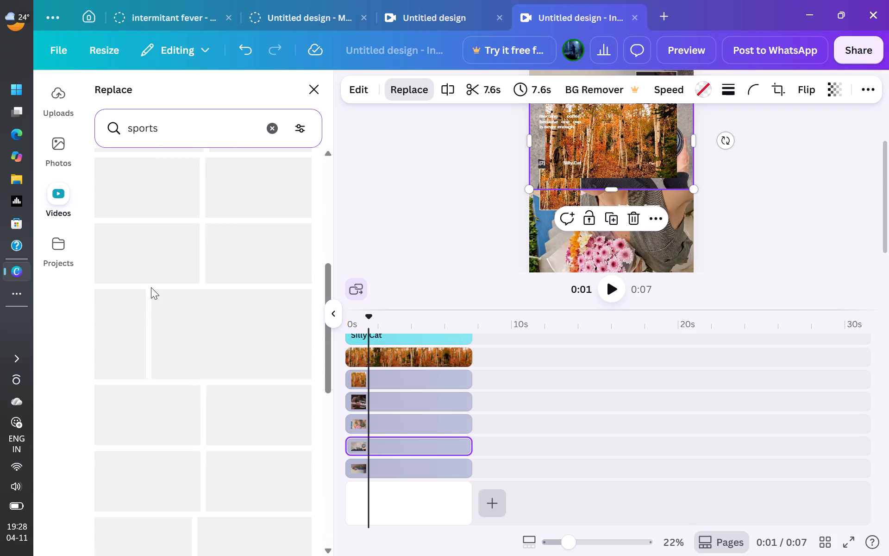
scroll(151, 287, "down", 5)
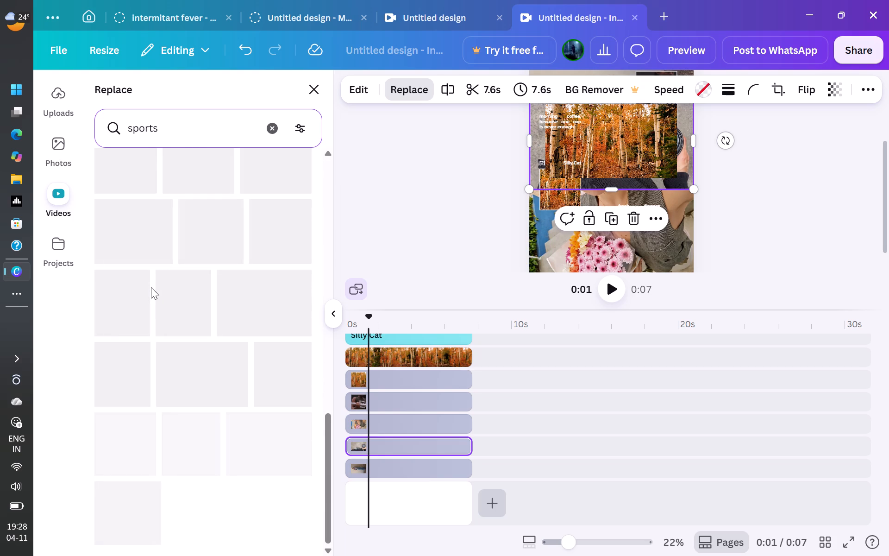
scroll(151, 287, "down", 4)
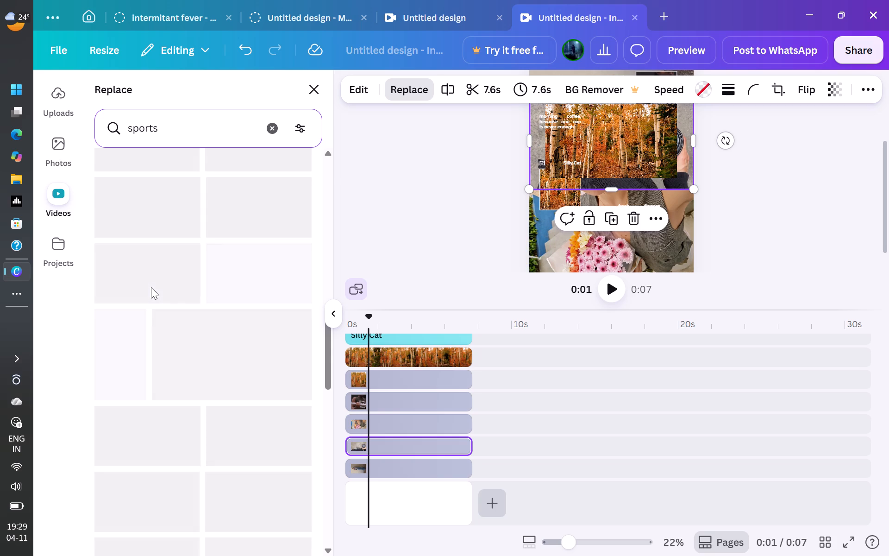
scroll(160, 224, "up", 8)
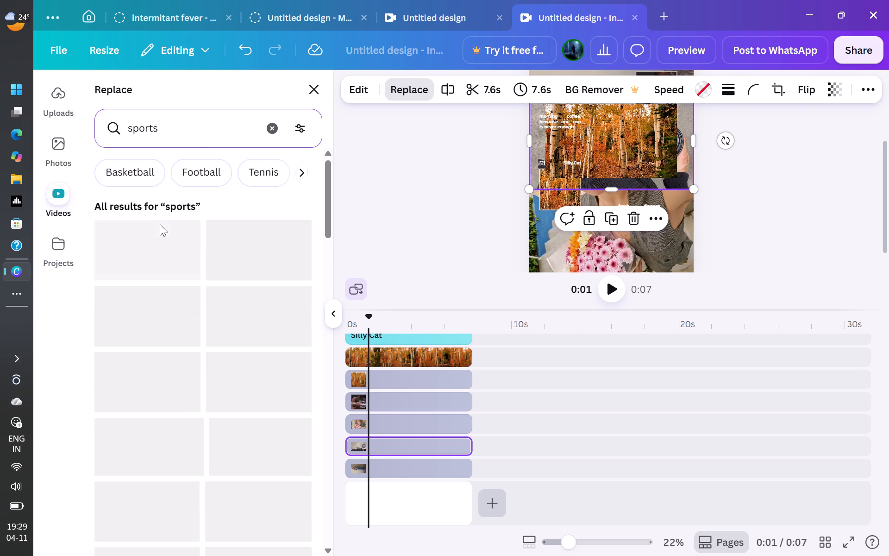
scroll(160, 224, "down", 10)
scroll(160, 224, "up", 1)
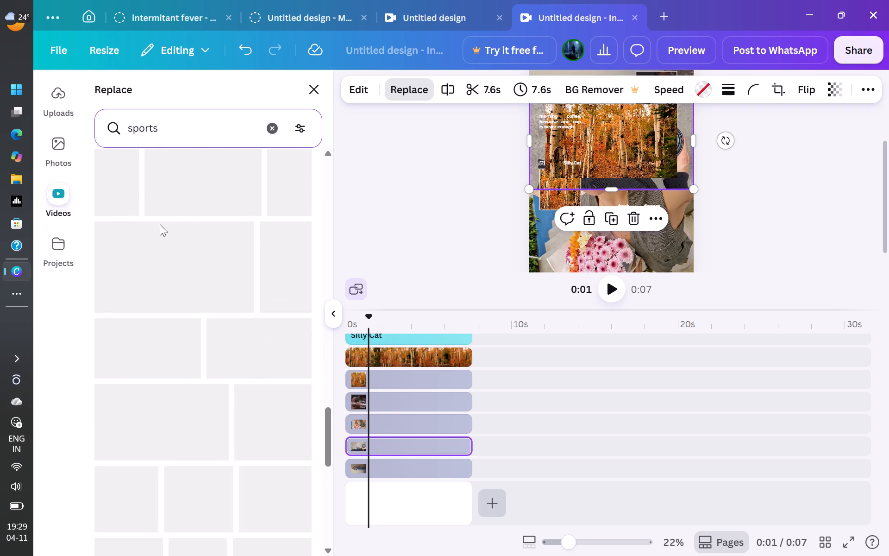
scroll(160, 224, "up", 5)
scroll(160, 224, "down", 1)
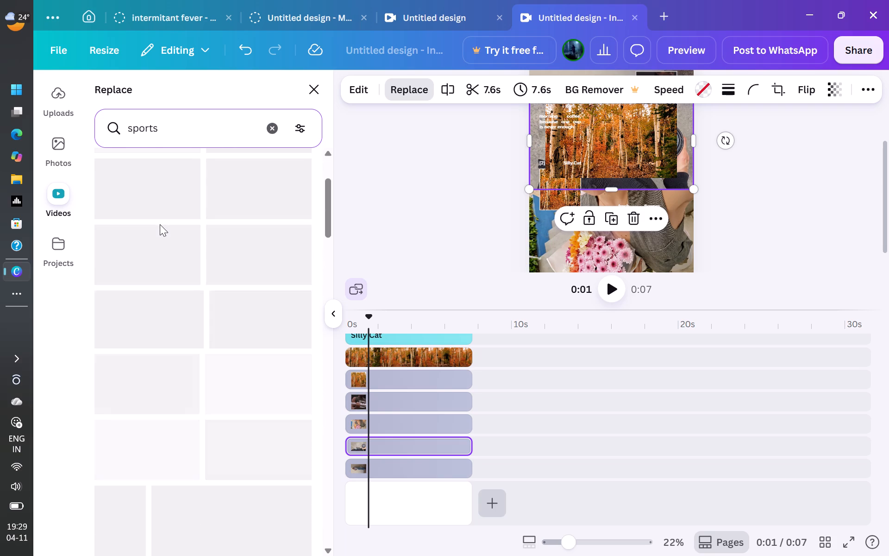
scroll(160, 224, "up", 3)
scroll(160, 224, "down", 3)
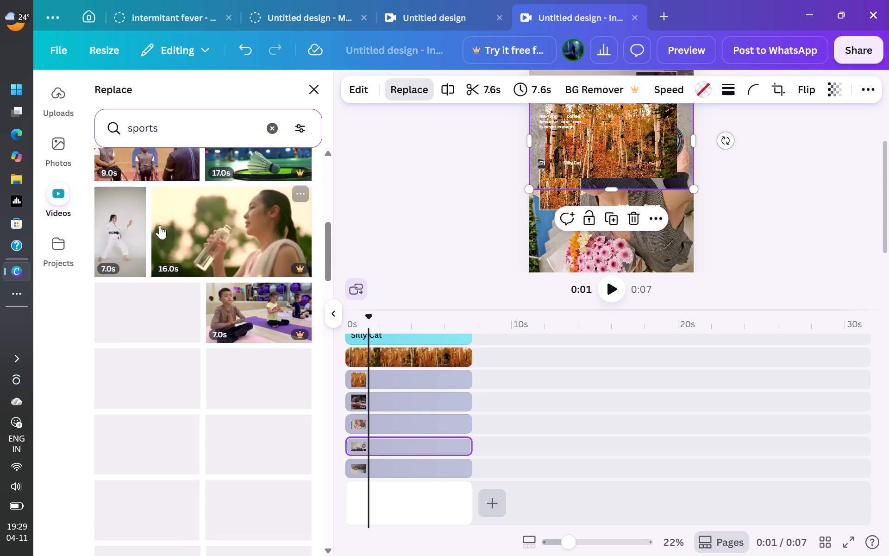
scroll(160, 225, "down", 1)
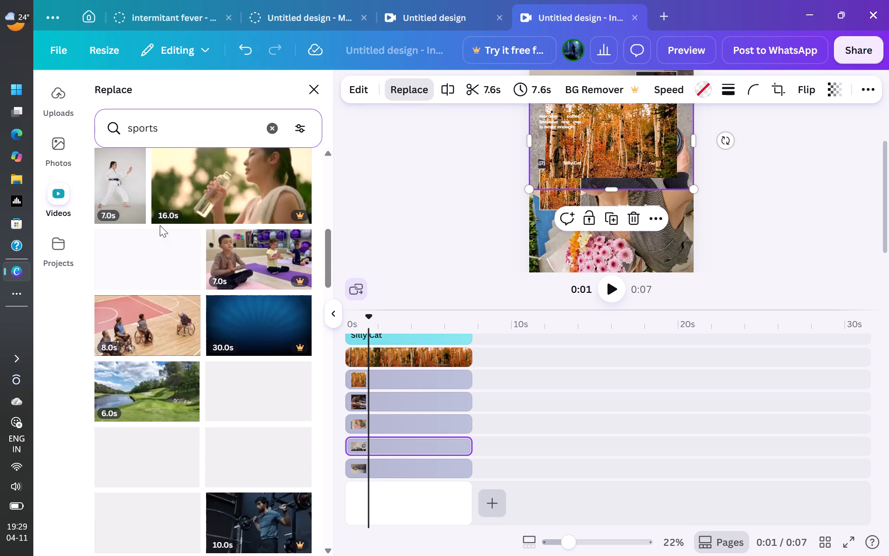
scroll(160, 225, "down", 1)
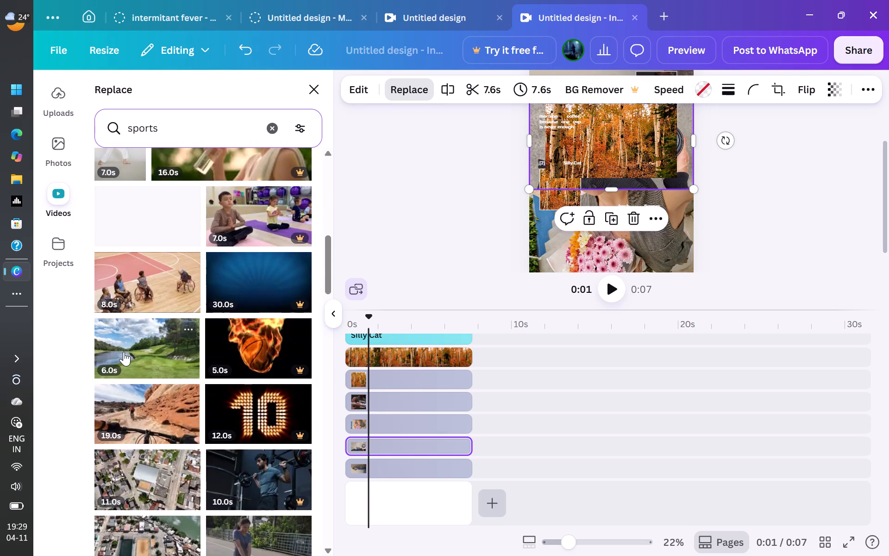
left_click(128, 415)
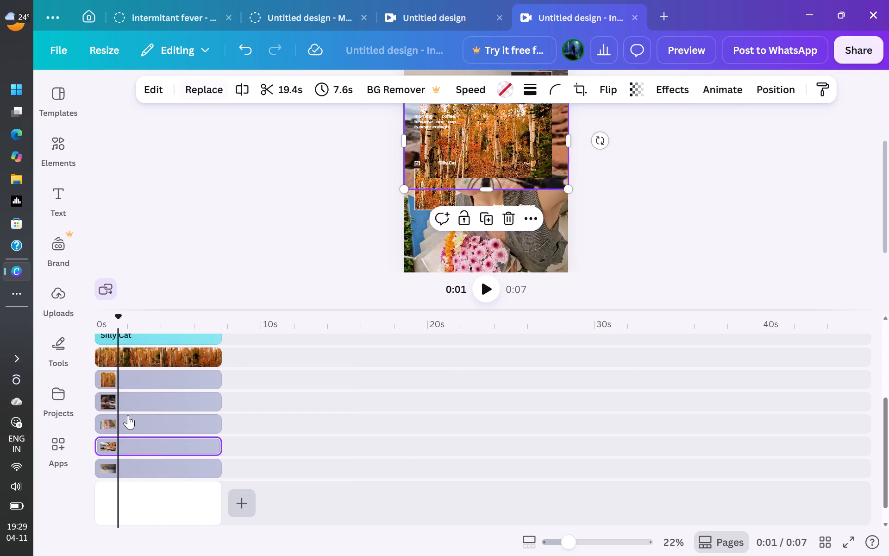
Replace the overlaid autumn forest clip in the page's middle with the 14-second surfing-wave video from the "sports" video results.
left_click(458, 159)
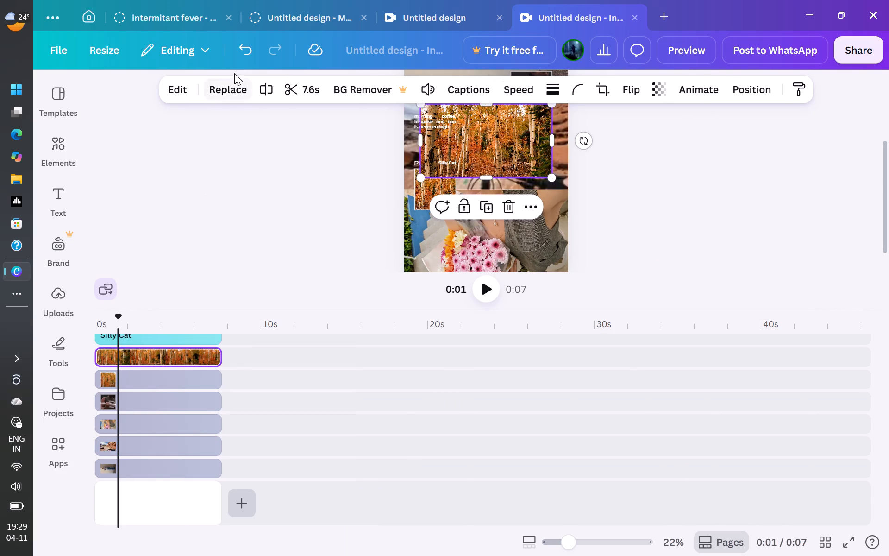
left_click(228, 89)
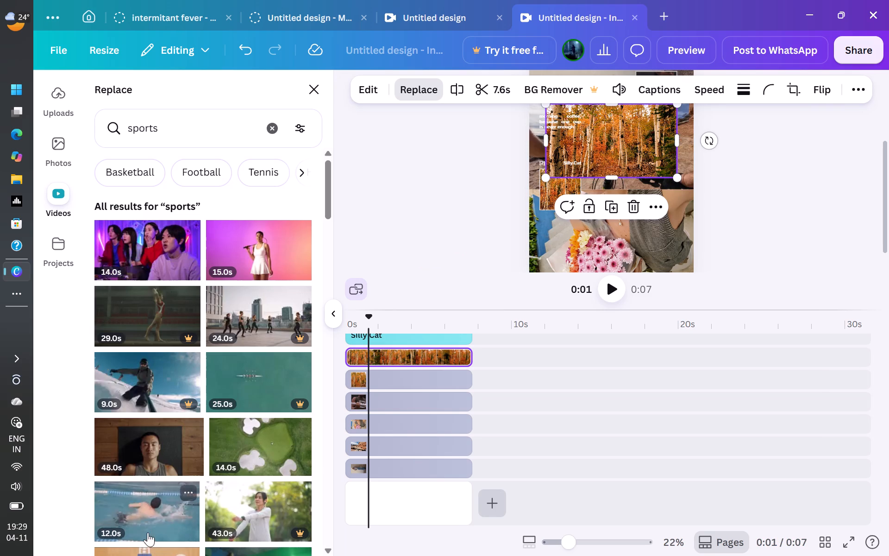
scroll(142, 494, "down", 2)
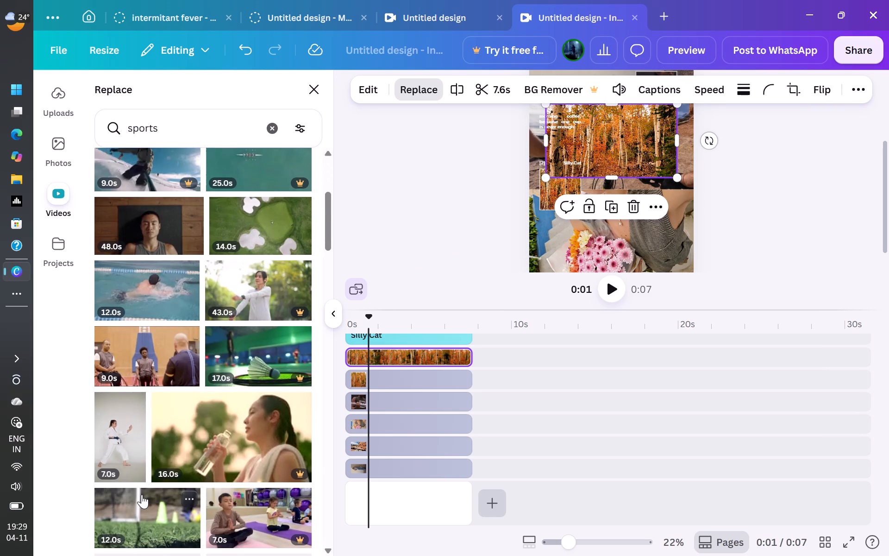
scroll(121, 450, "down", 1)
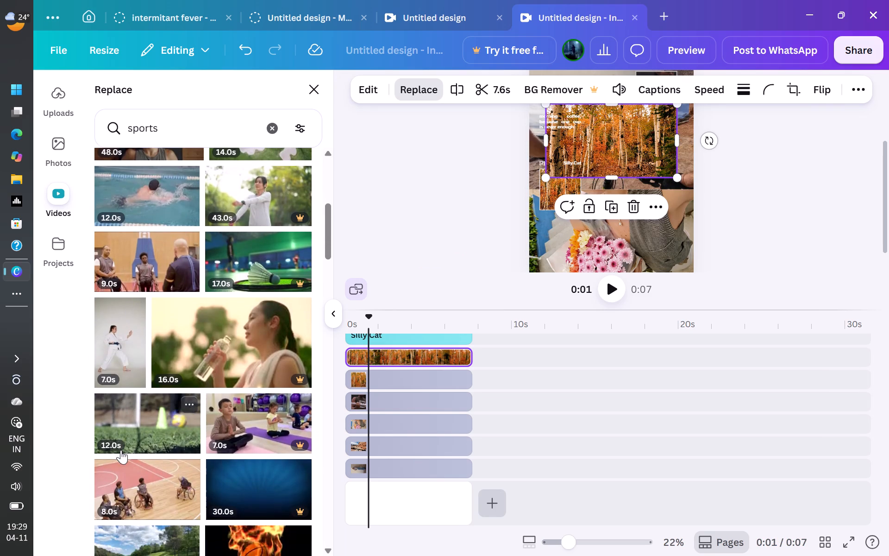
scroll(121, 450, "down", 6)
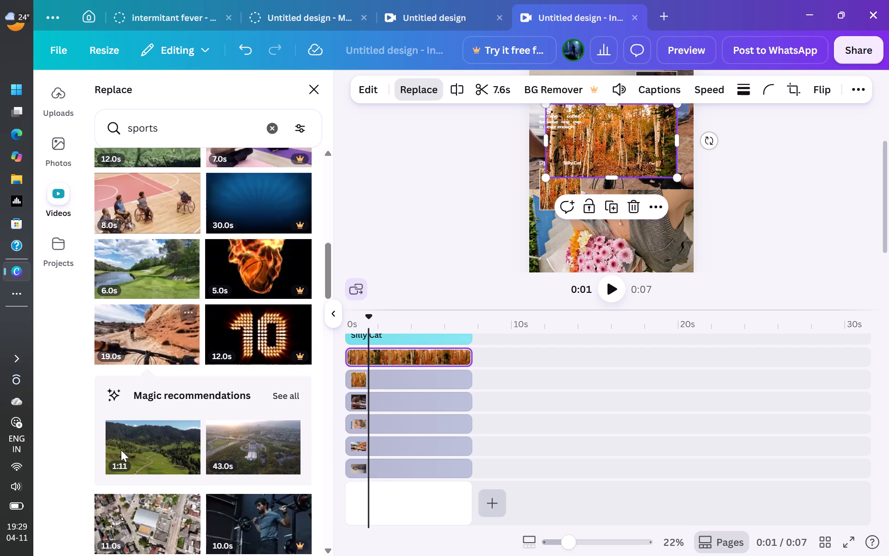
scroll(121, 450, "down", 3)
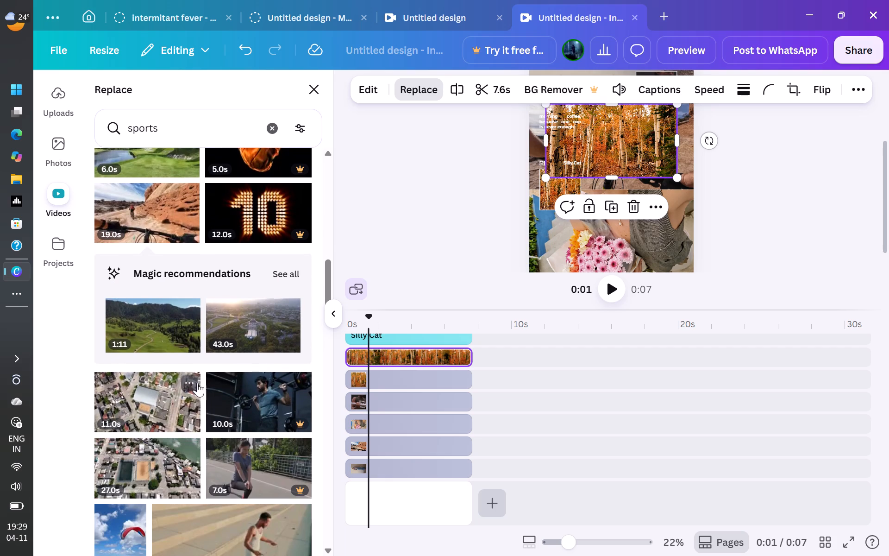
scroll(205, 374, "down", 2)
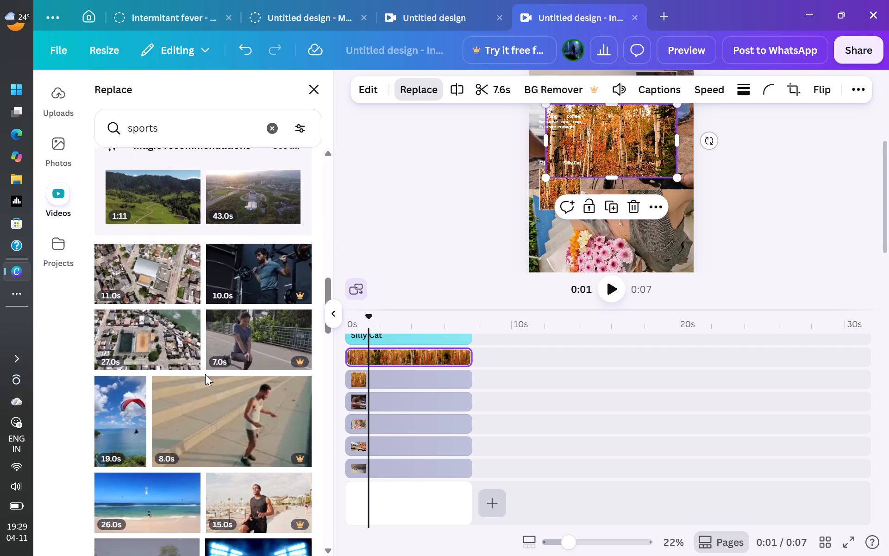
scroll(205, 374, "down", 2)
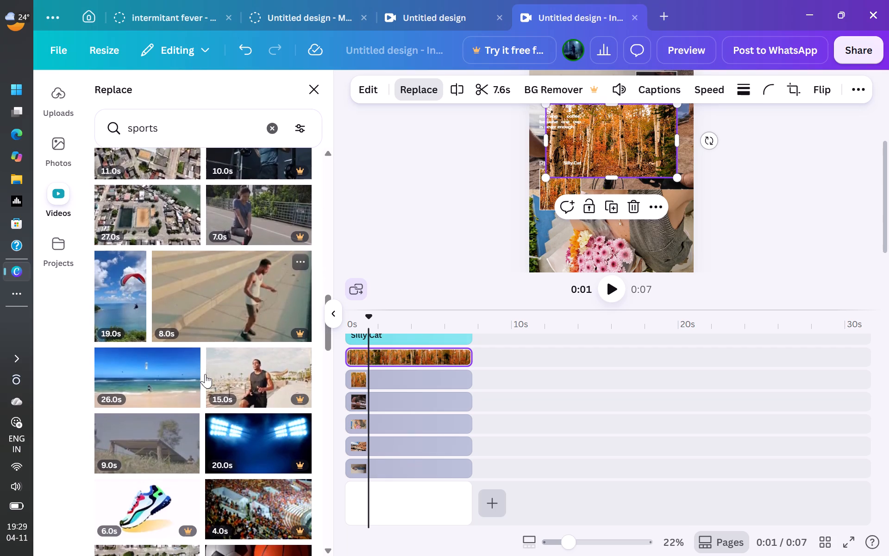
scroll(205, 374, "down", 6)
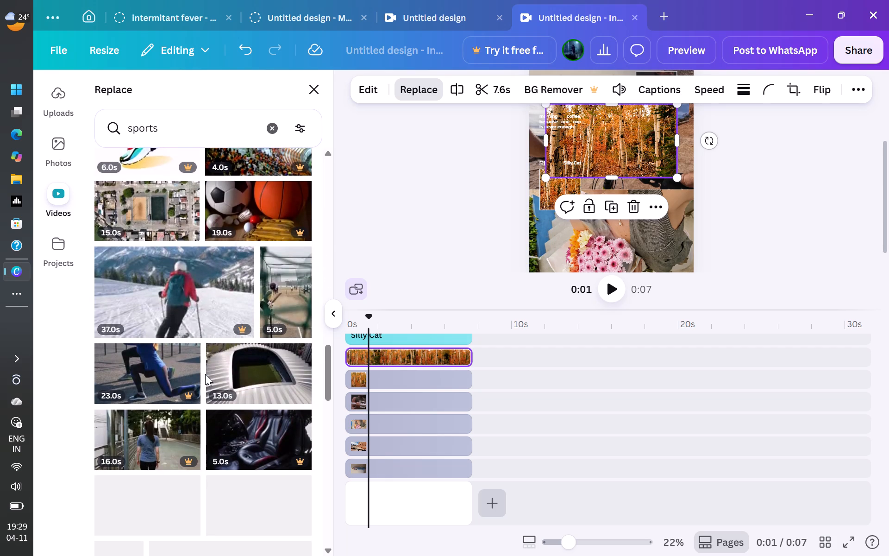
scroll(205, 363, "down", 5)
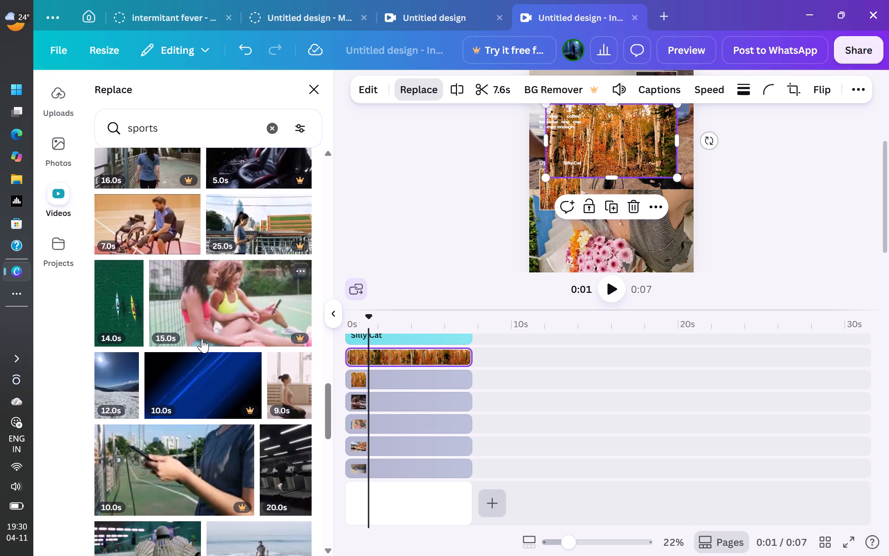
scroll(202, 339, "down", 4)
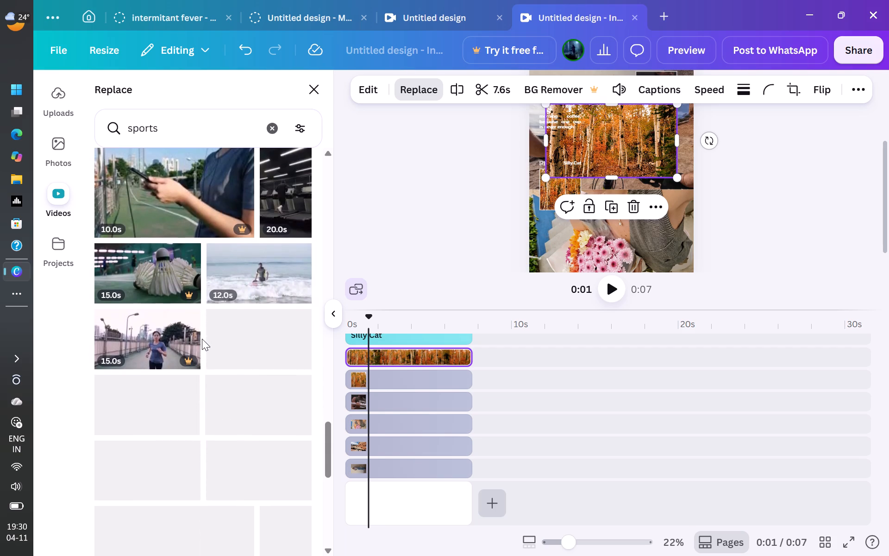
scroll(202, 339, "down", 4)
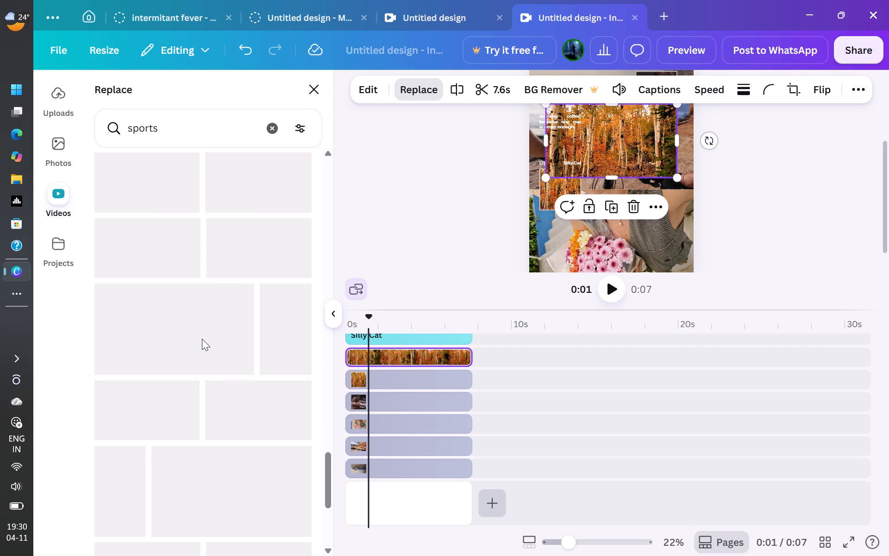
scroll(202, 339, "down", 3)
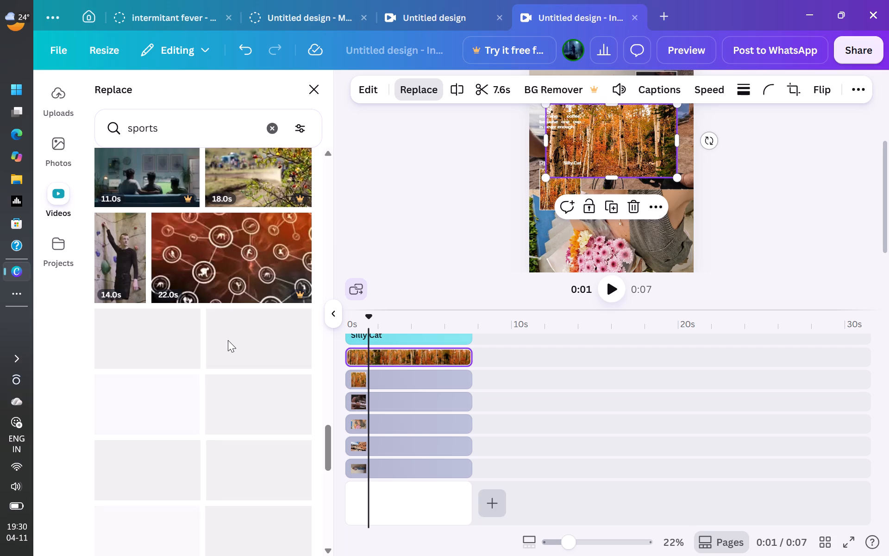
scroll(228, 340, "up", 4)
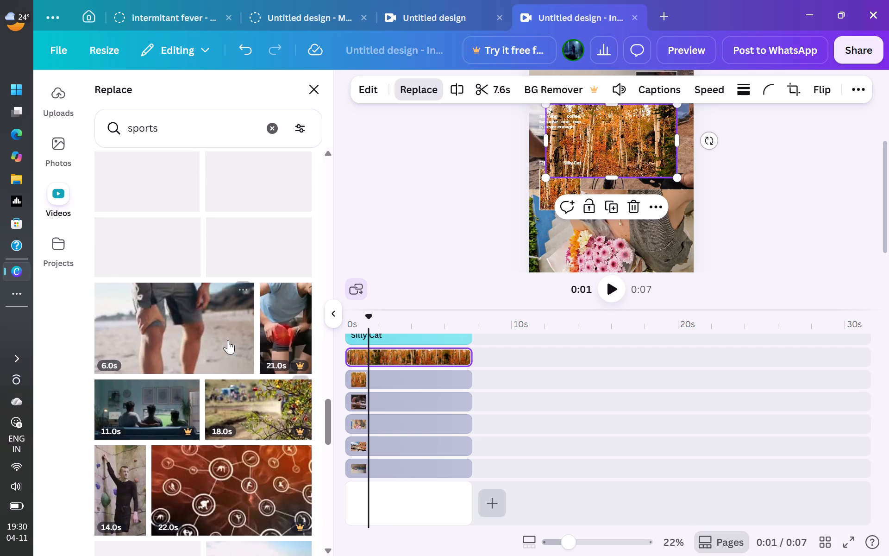
scroll(228, 340, "down", 1)
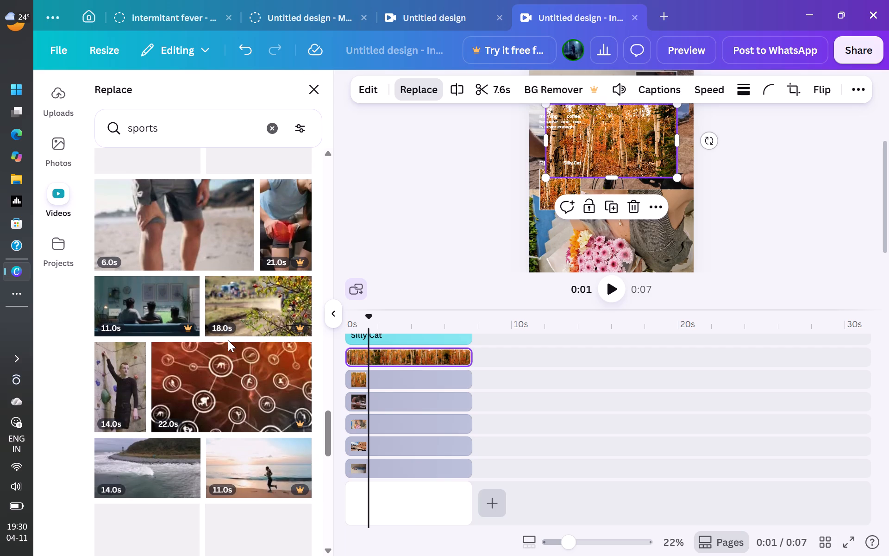
scroll(228, 340, "down", 2)
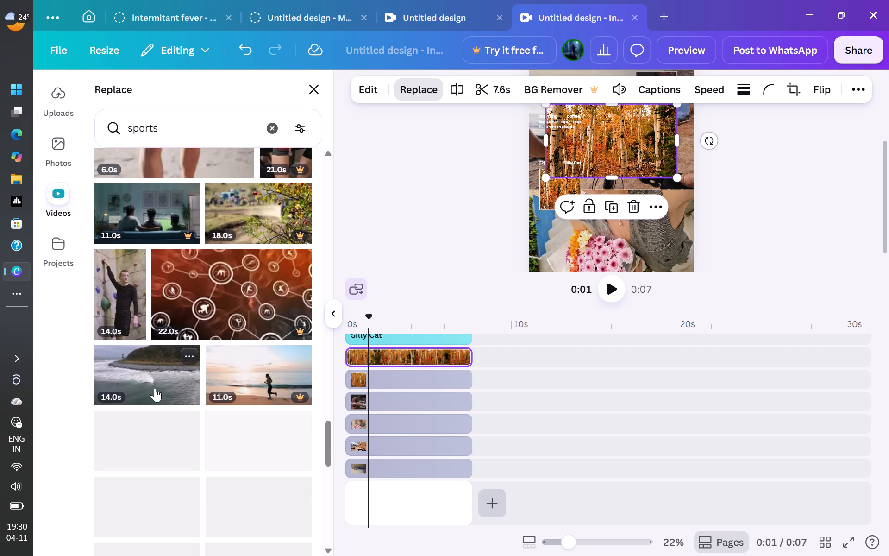
left_click(155, 388)
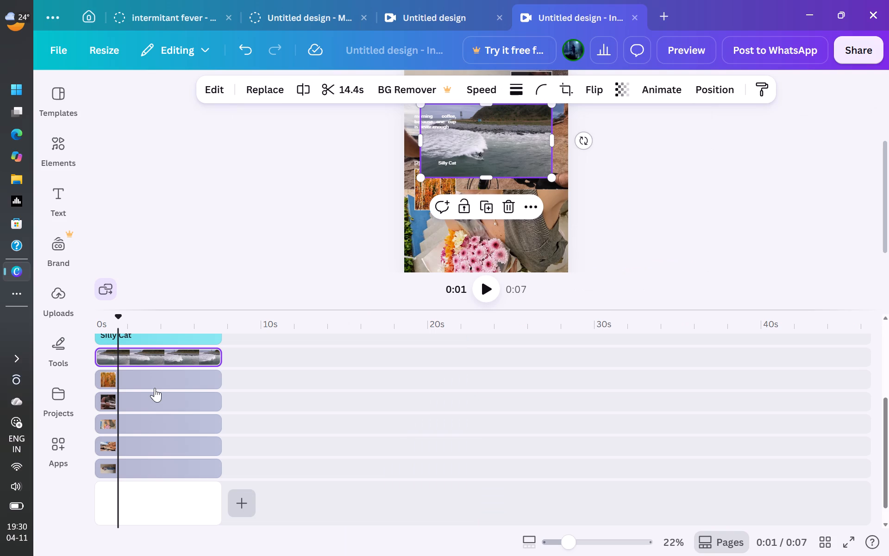
Play the reel through to review how the replaced videos look together in the collage.
left_click(485, 286)
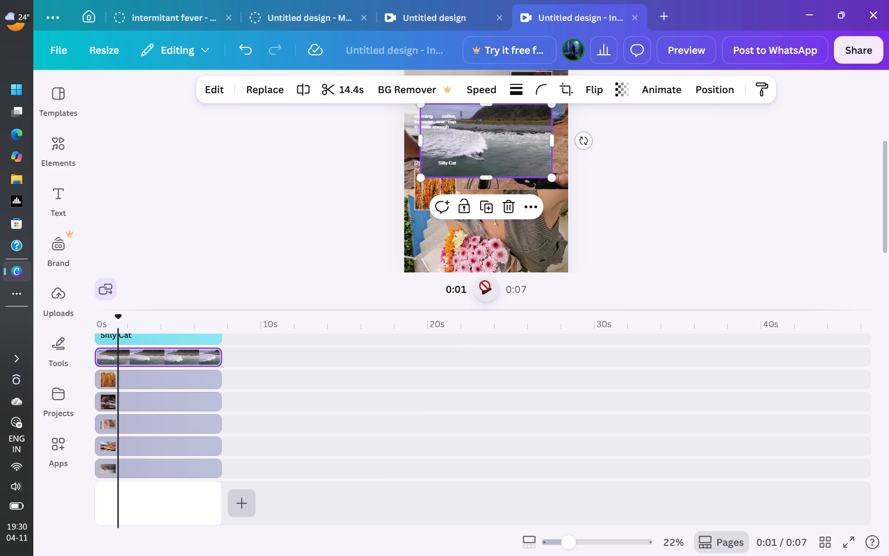
scroll(353, 197, "up", 1)
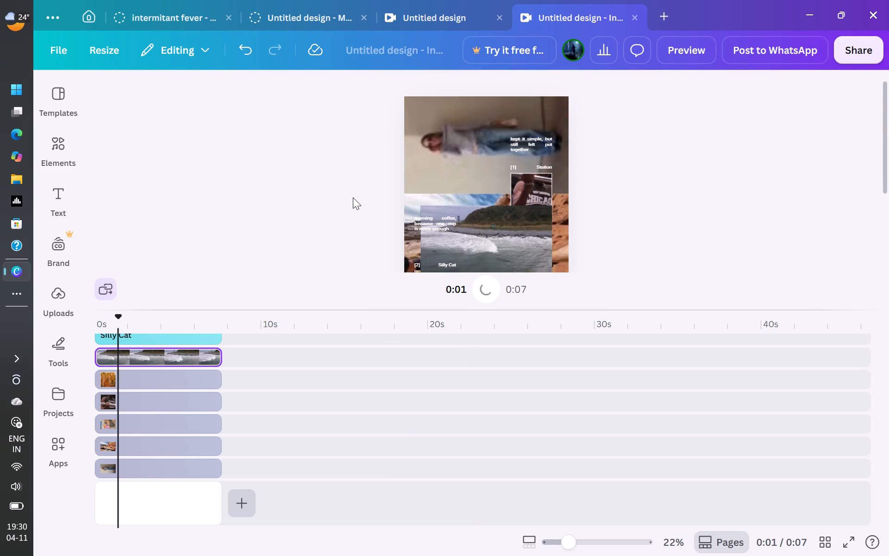
scroll(353, 197, "up", 1)
left_click(353, 197)
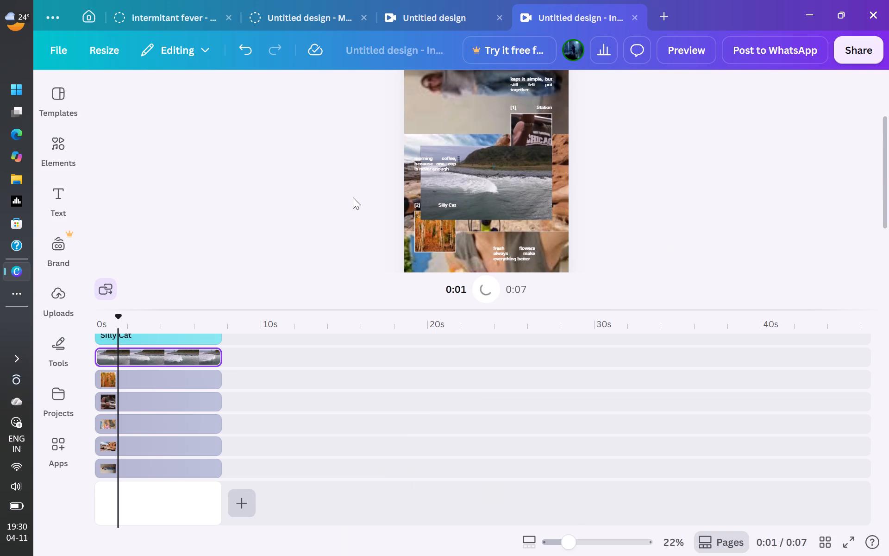
left_click(479, 286)
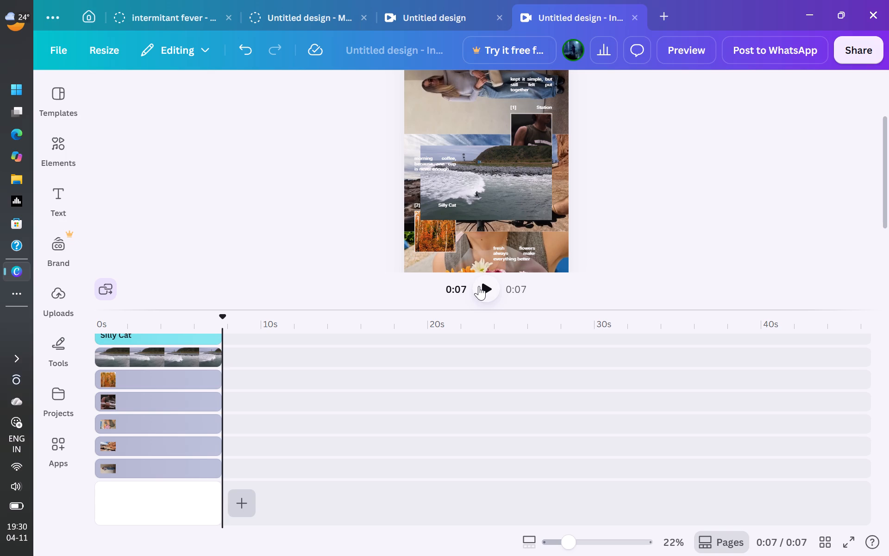
left_click(479, 286)
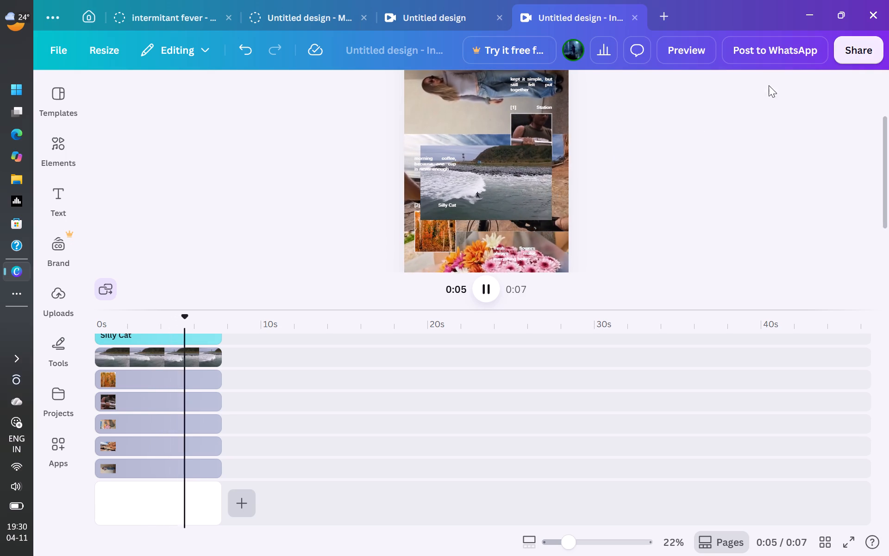
Download the finished reel as an MP4 video at 1080p quality.
left_click(851, 43)
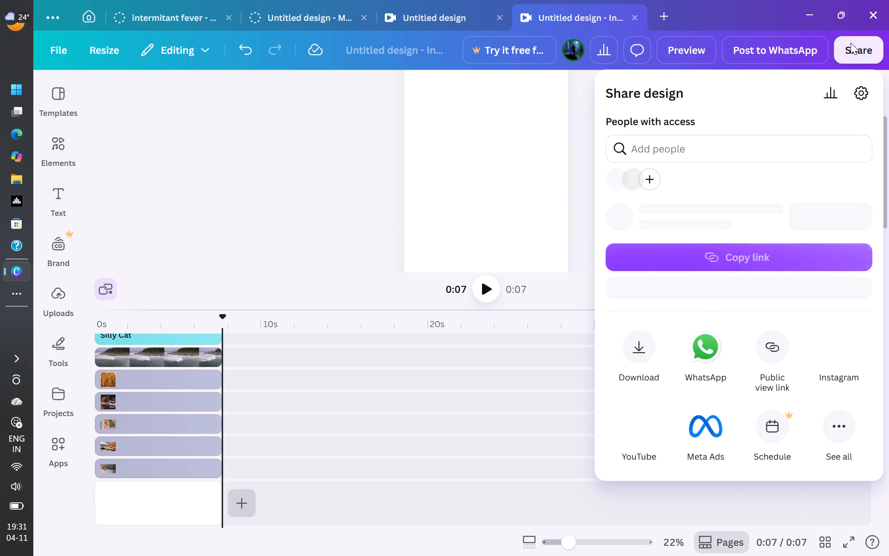
left_click(640, 347)
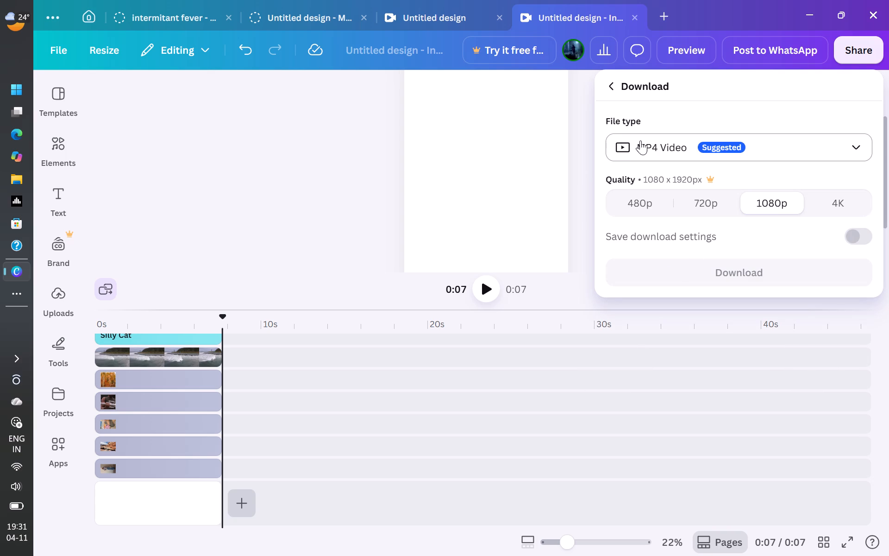
left_click(640, 140)
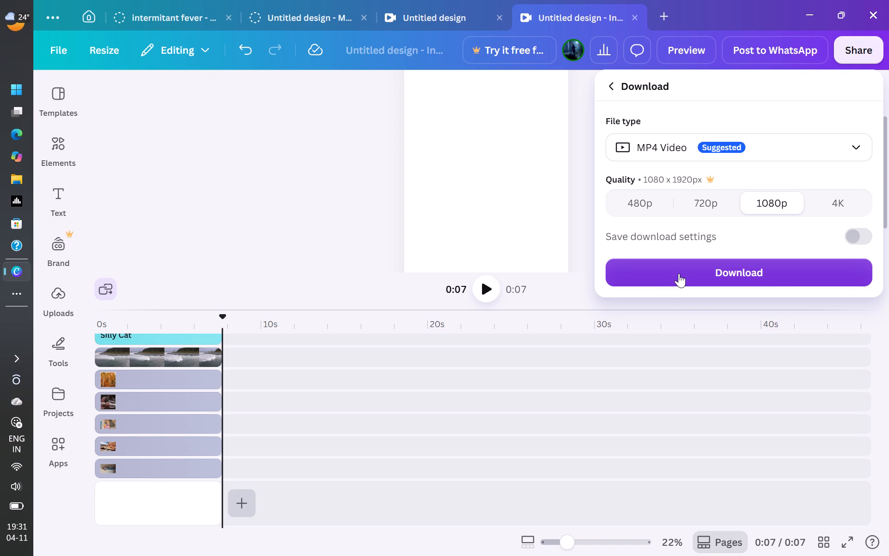
left_click(679, 273)
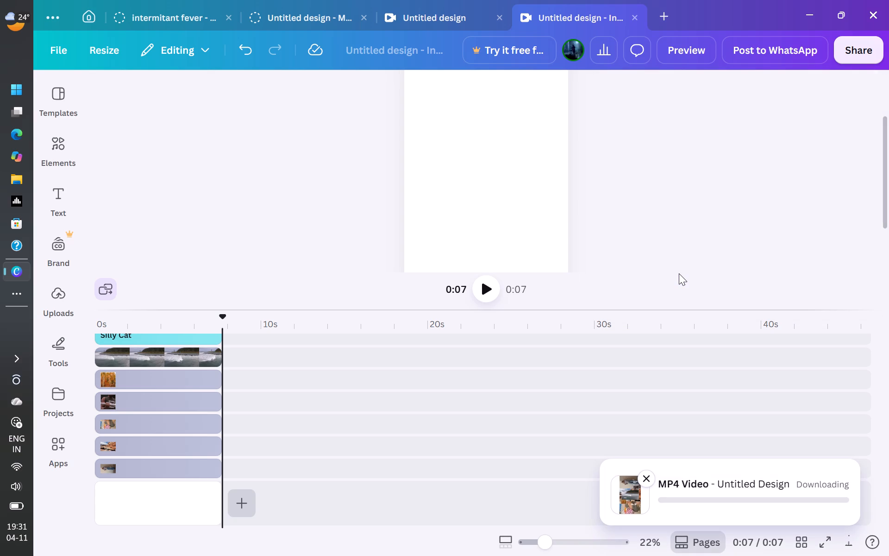
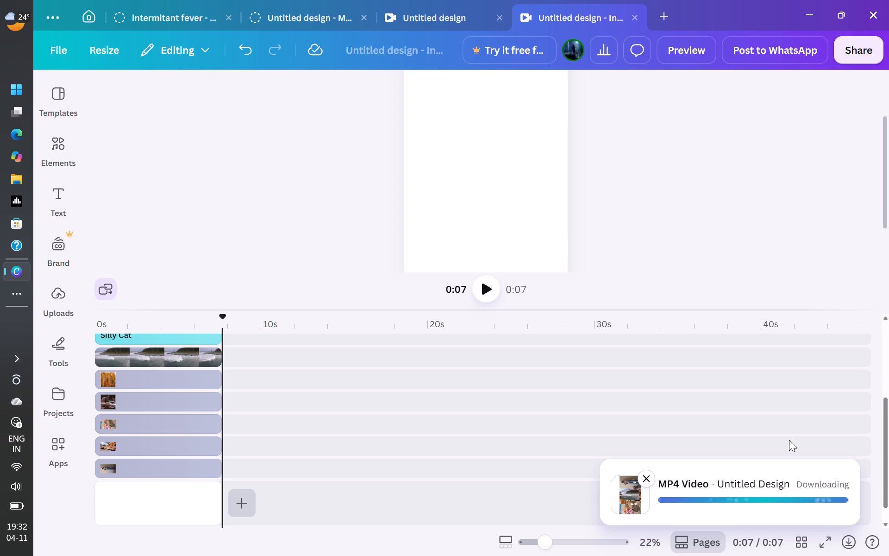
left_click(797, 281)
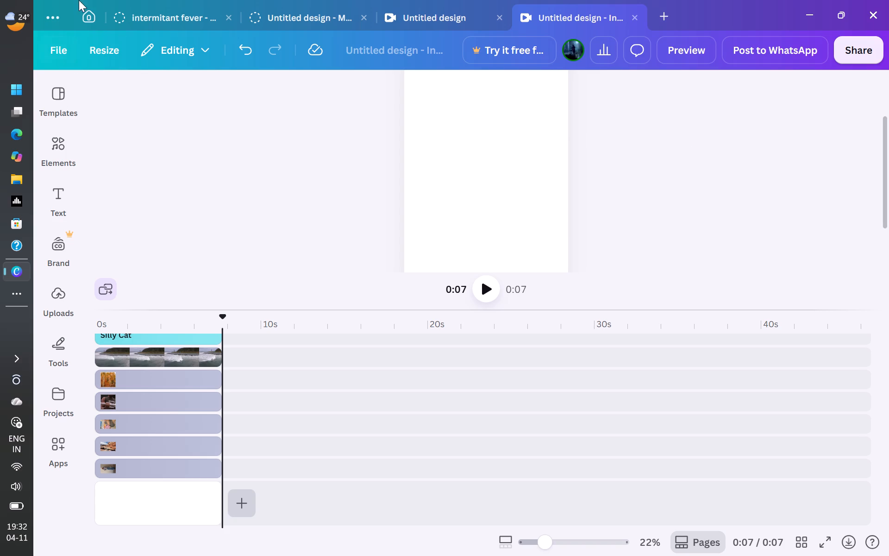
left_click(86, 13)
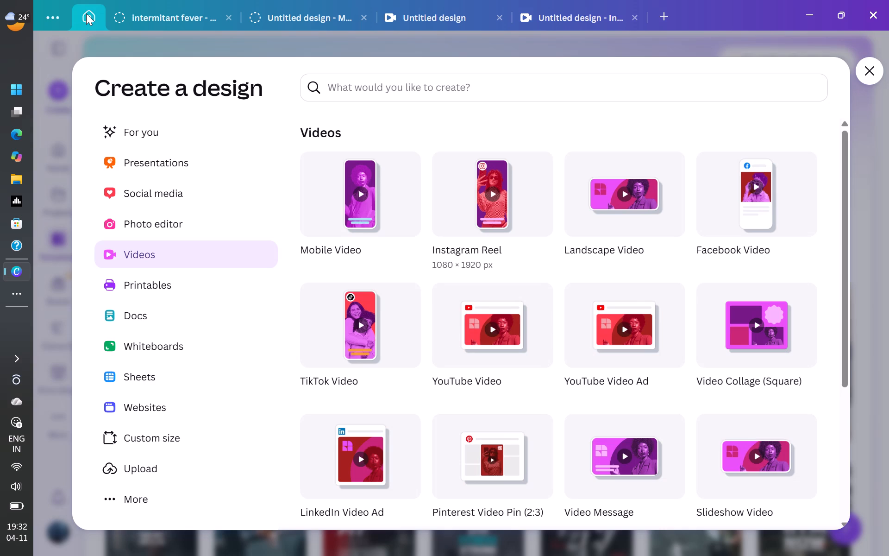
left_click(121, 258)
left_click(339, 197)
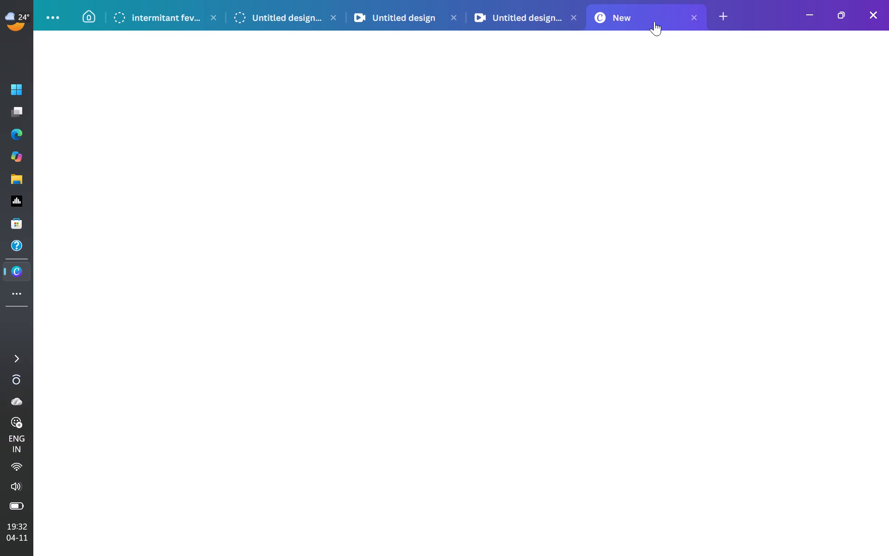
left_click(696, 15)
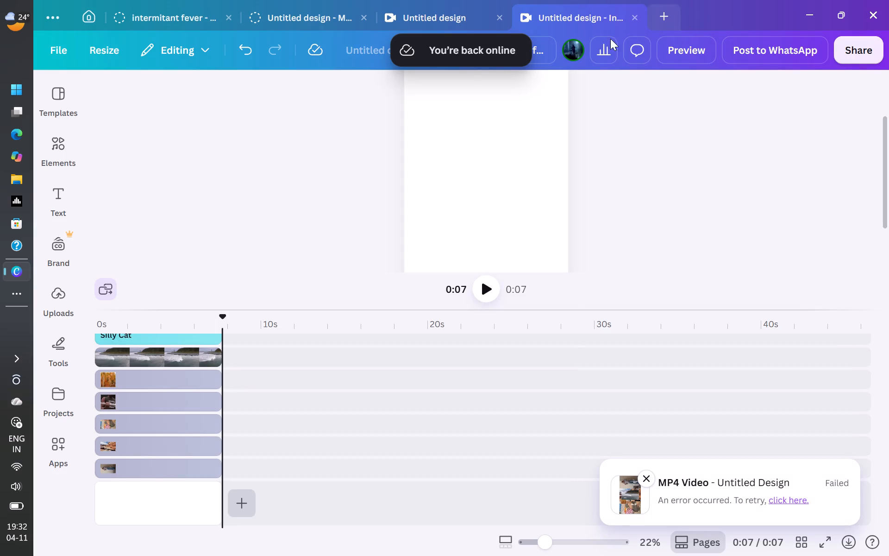
Return to the home page's video formats in the Create a design window to start another video design.
left_click(88, 16)
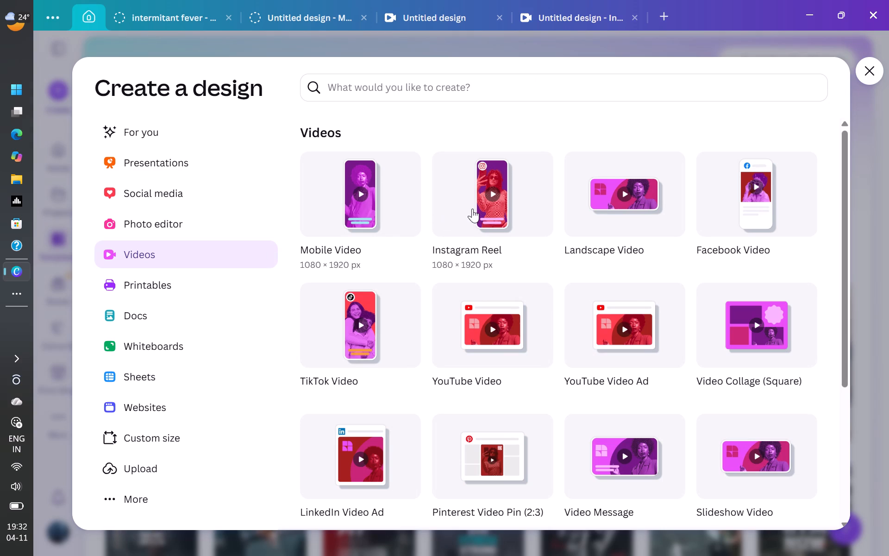
Create a new blank Instagram Reel design at 1080 × 1920 px from the video design types.
left_click(461, 202)
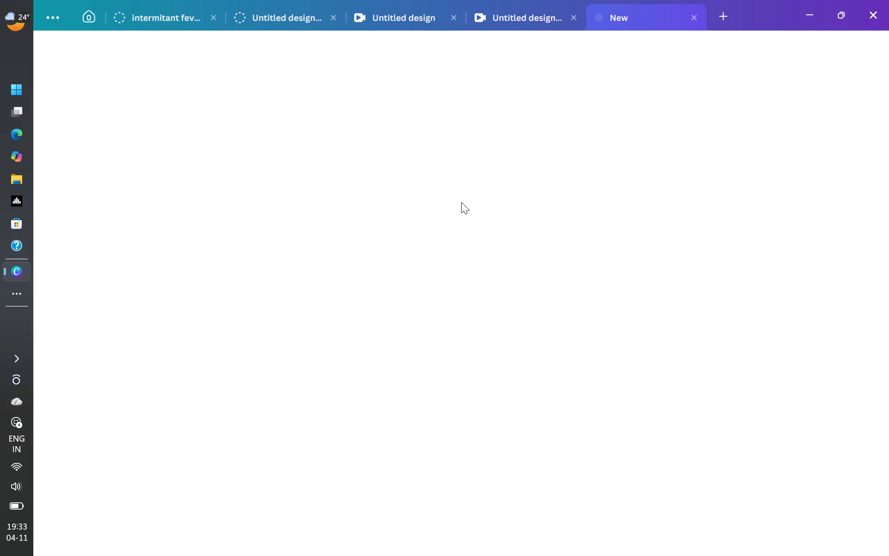
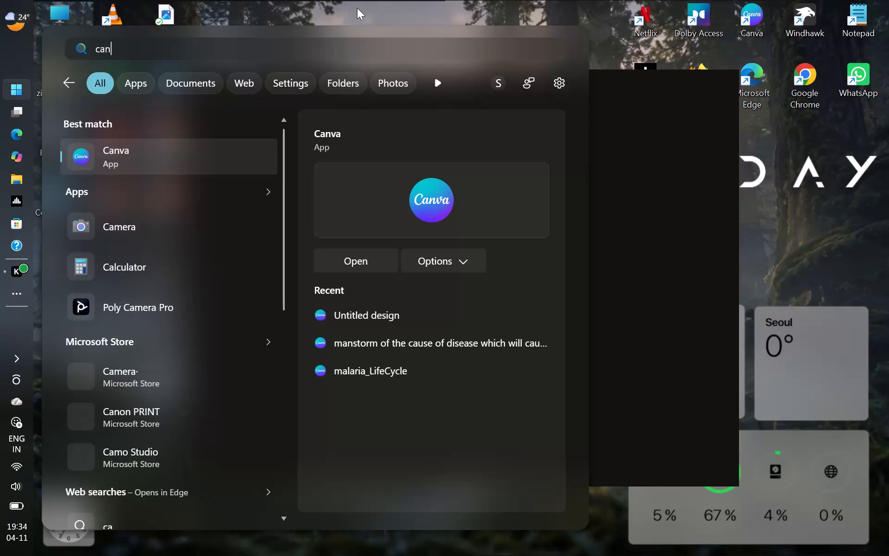
Search the computer for Canva and launch the desktop app.
key("a")
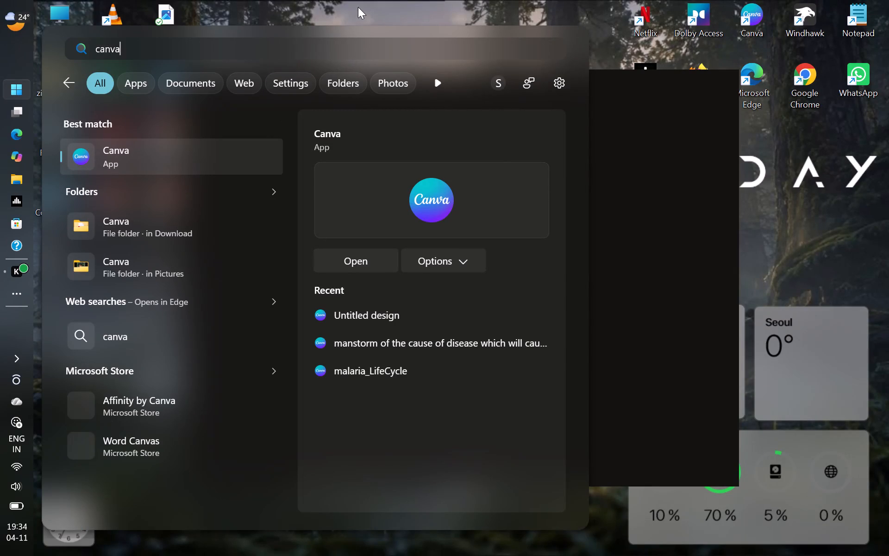
left_click(414, 107)
left_click(357, 264)
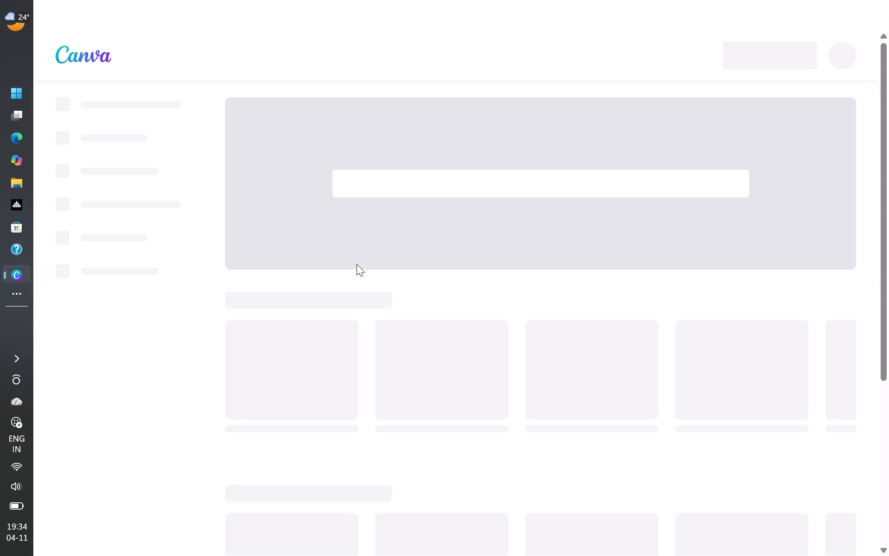
left_click(16, 295)
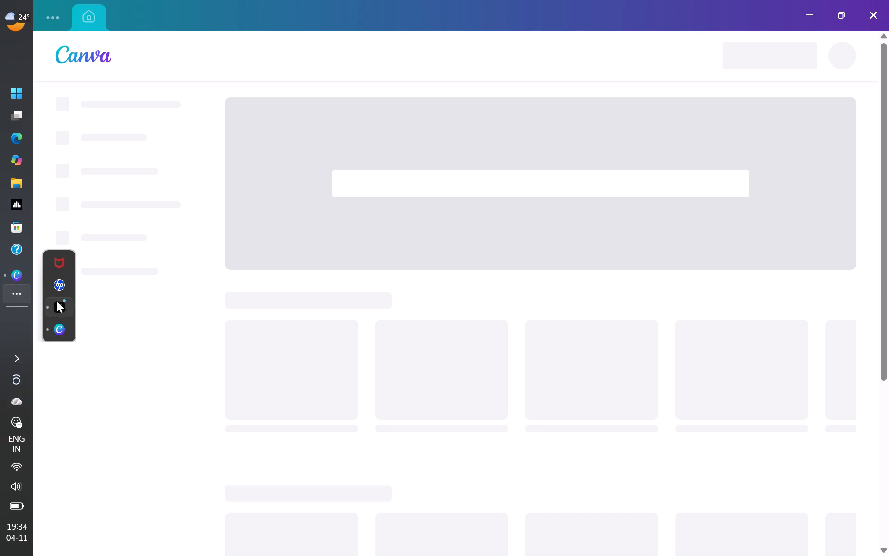
left_click(177, 169)
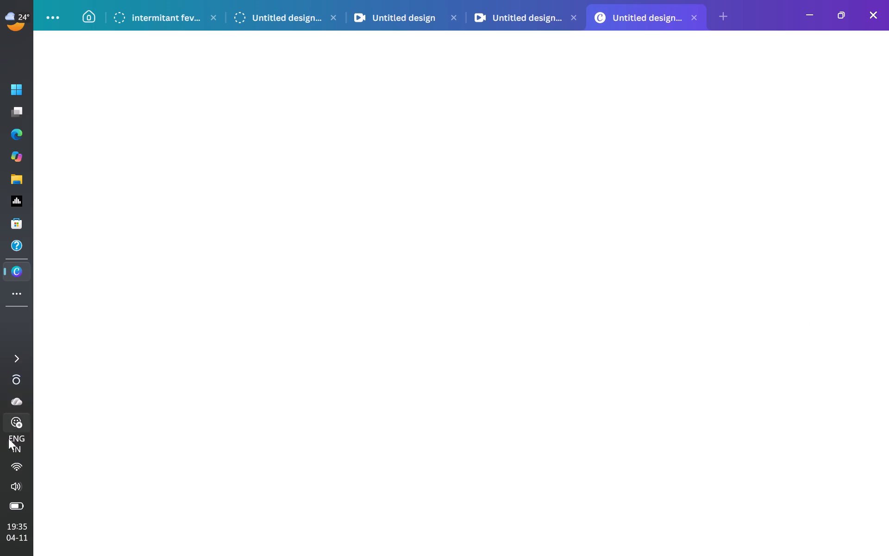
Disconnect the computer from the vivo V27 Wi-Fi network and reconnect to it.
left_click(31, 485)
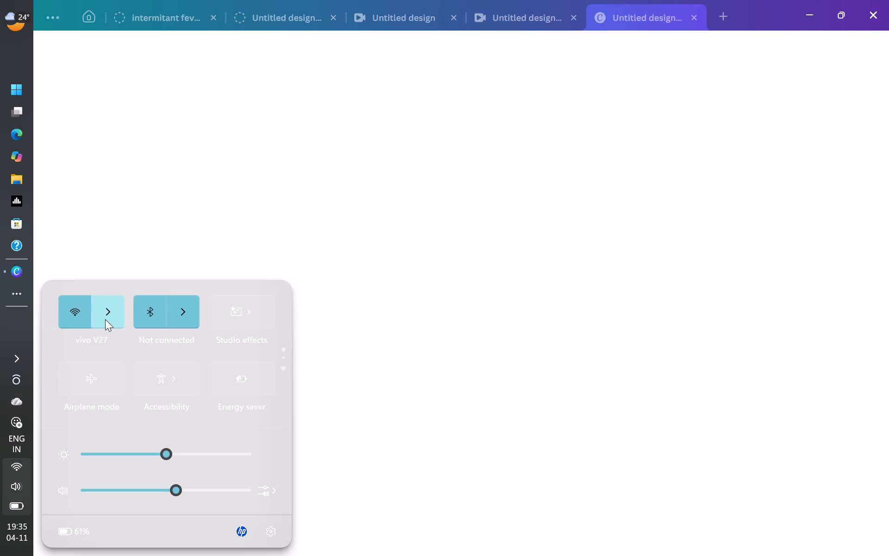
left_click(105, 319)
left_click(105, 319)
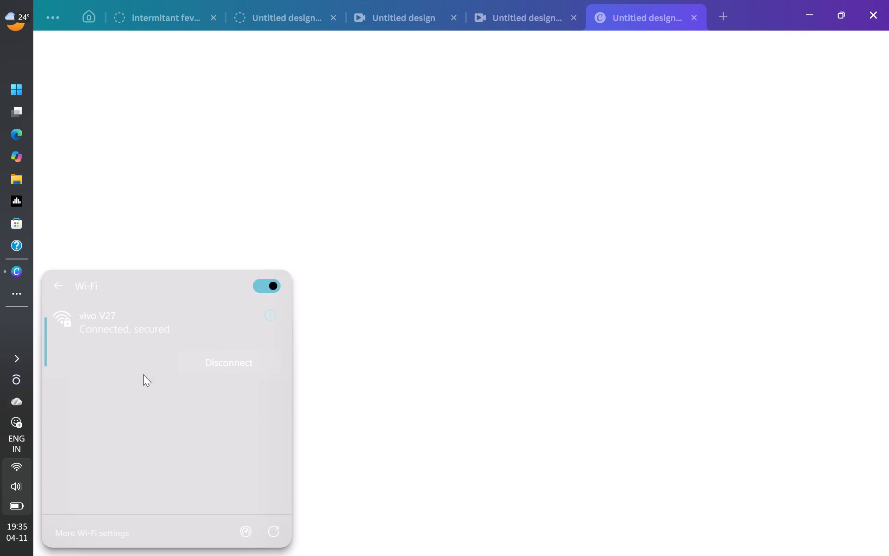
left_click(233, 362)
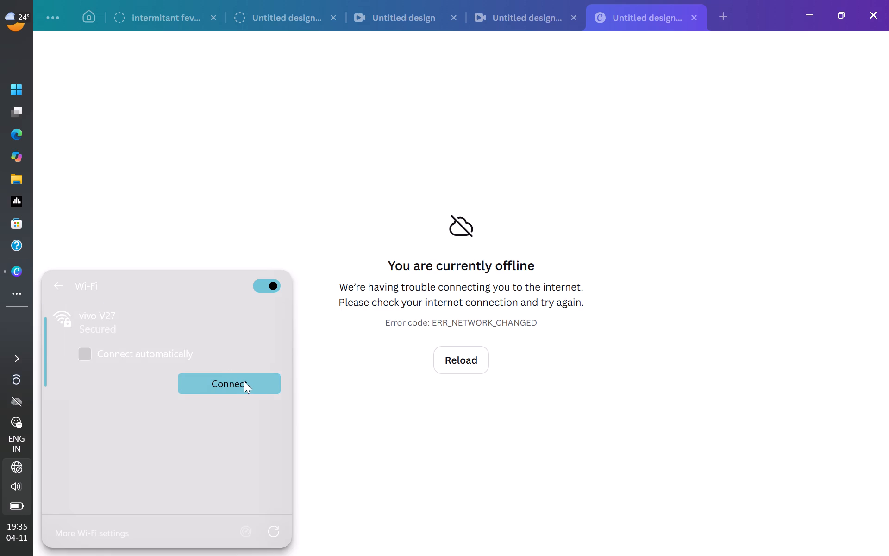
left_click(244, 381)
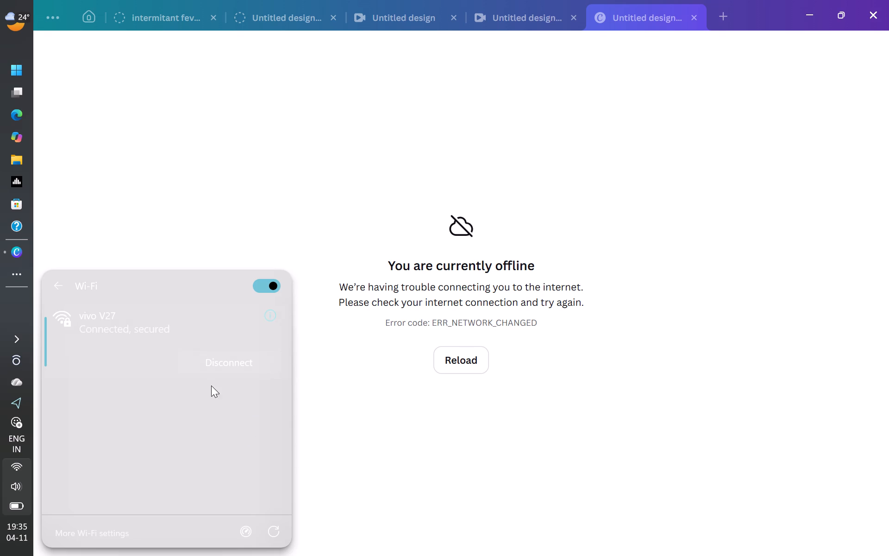
Disconnect from the vivo V27 network and restart Wi-Fi by switching it off and on again.
left_click(234, 365)
double_click(234, 365)
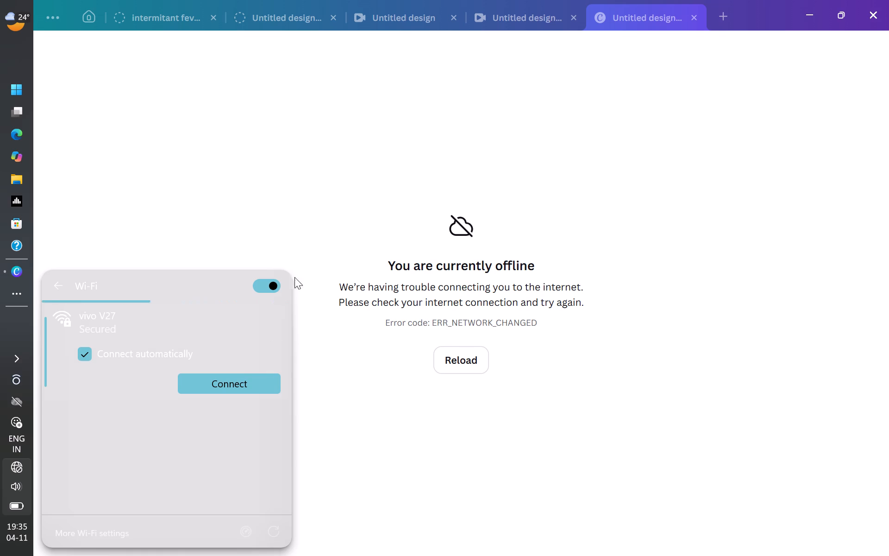
left_click(274, 283)
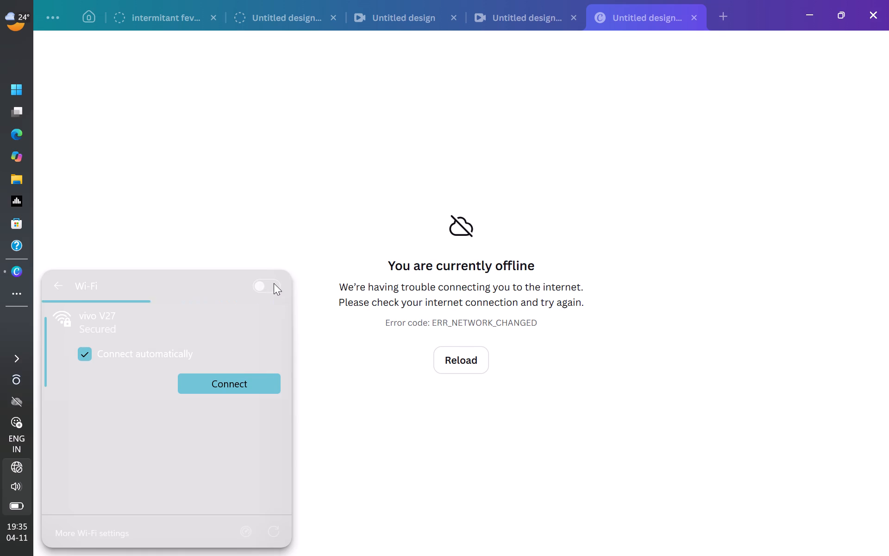
left_click(274, 283)
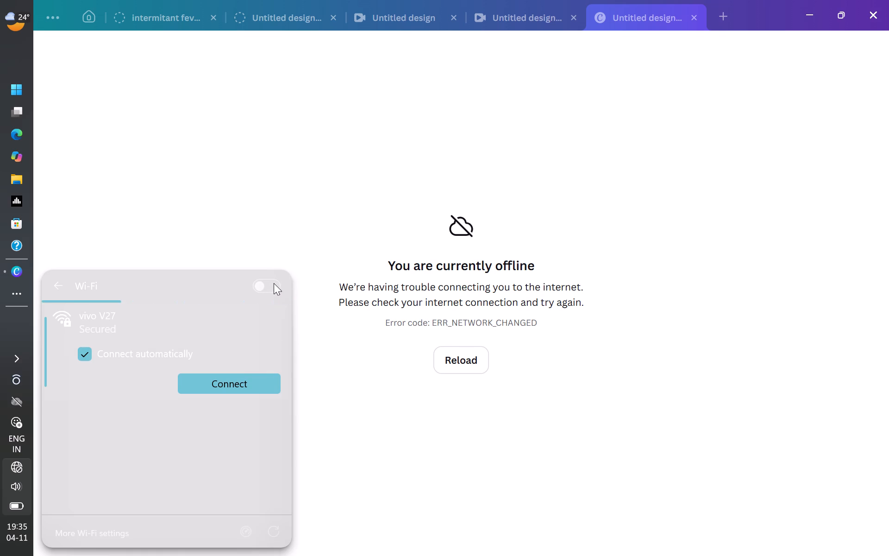
left_click(274, 283)
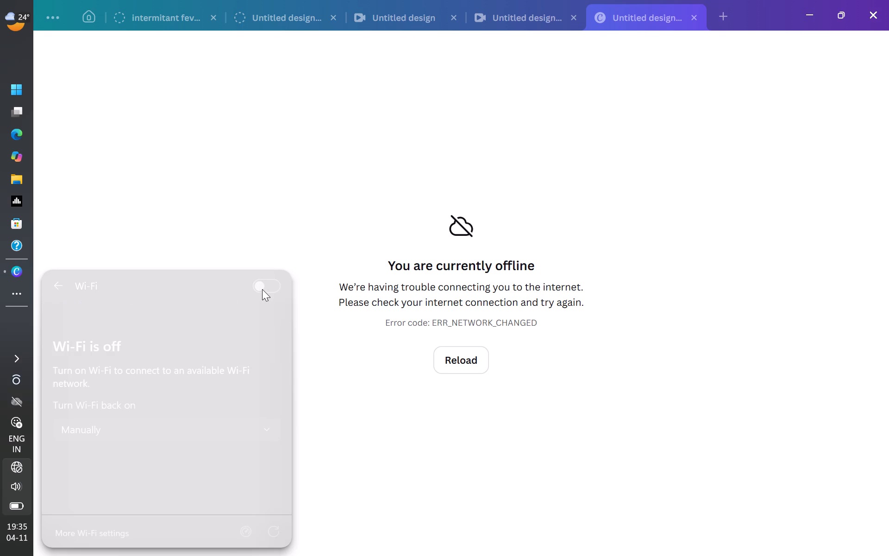
left_click(262, 289)
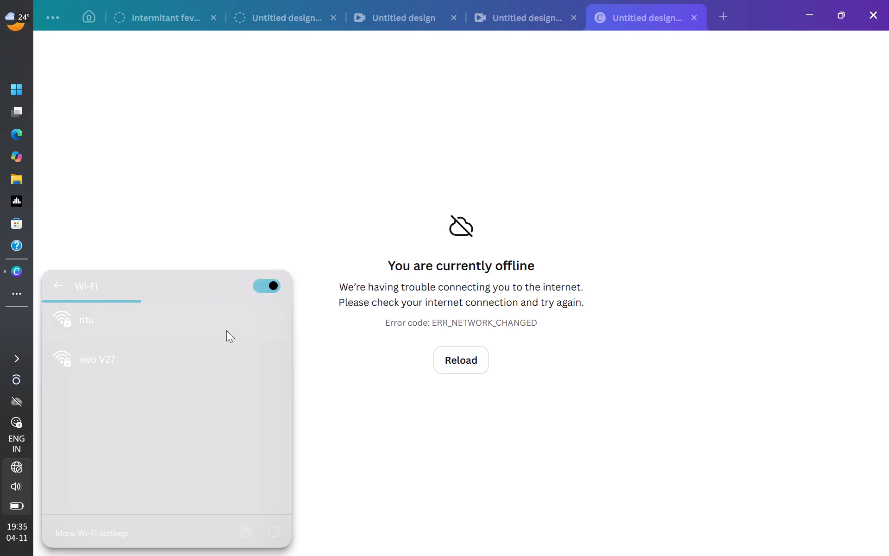
Connect to the ritu Wi-Fi network and return to the blank Instagram Reel design.
left_click(170, 328)
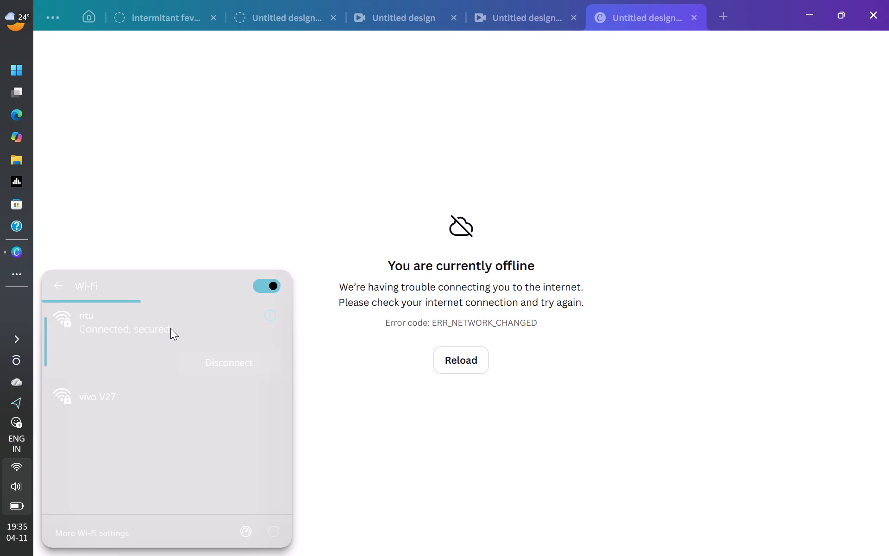
left_click(170, 328)
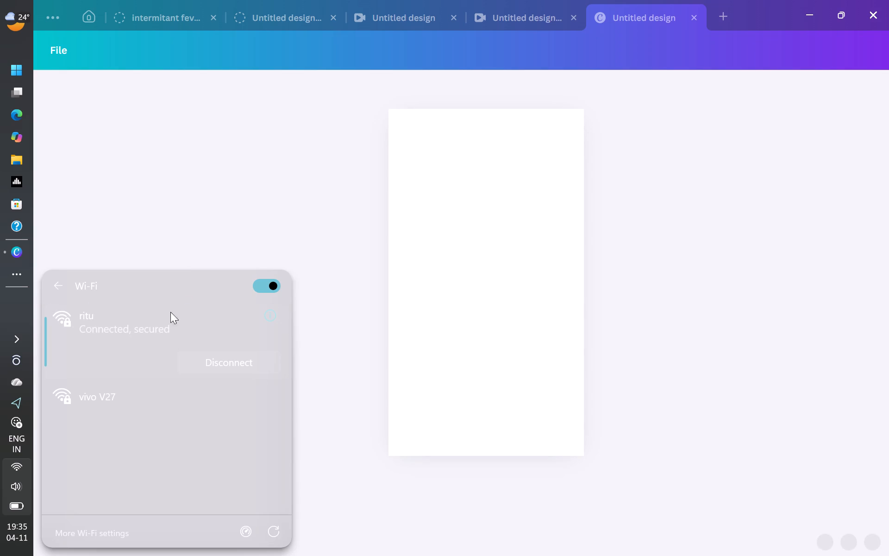
left_click(232, 247)
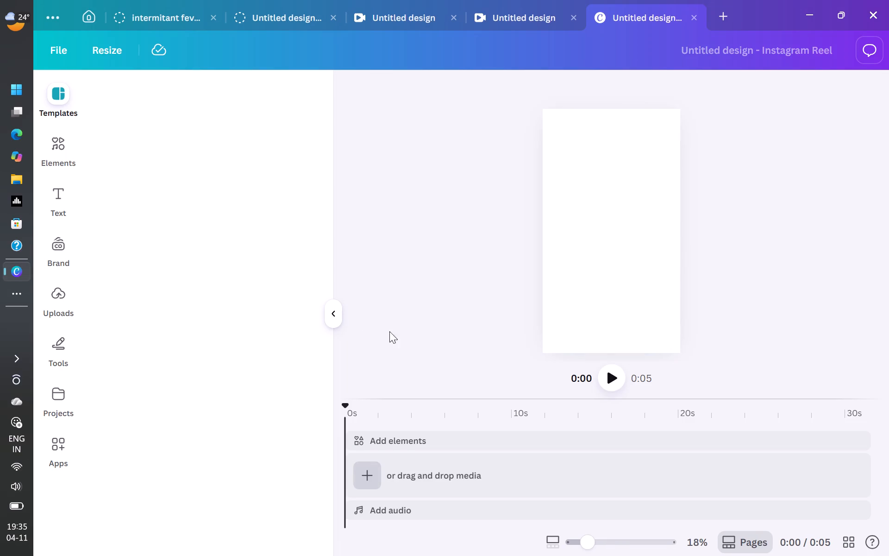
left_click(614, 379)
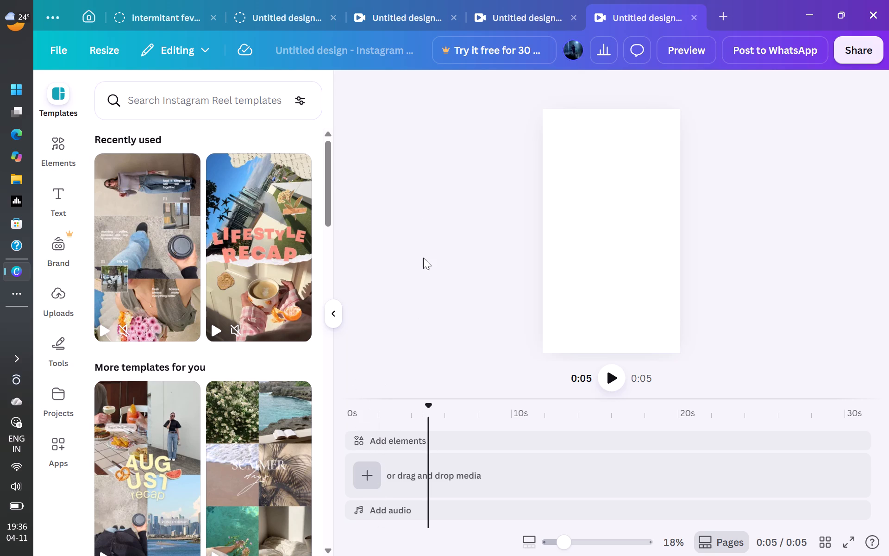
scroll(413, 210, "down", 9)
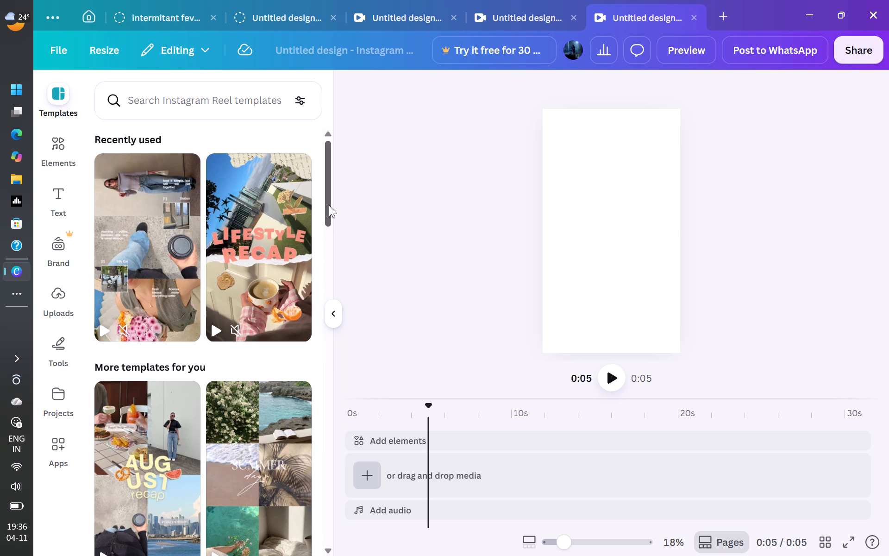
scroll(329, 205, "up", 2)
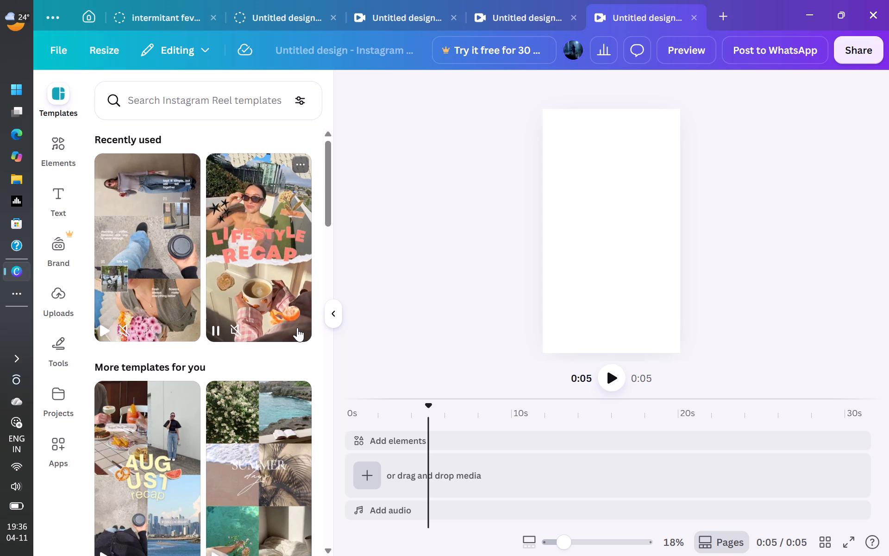
Browse the Instagram Reel templates and choose the "a day in my life" template showing a woman seated on steps.
scroll(297, 328, "up", 2)
scroll(297, 328, "down", 1)
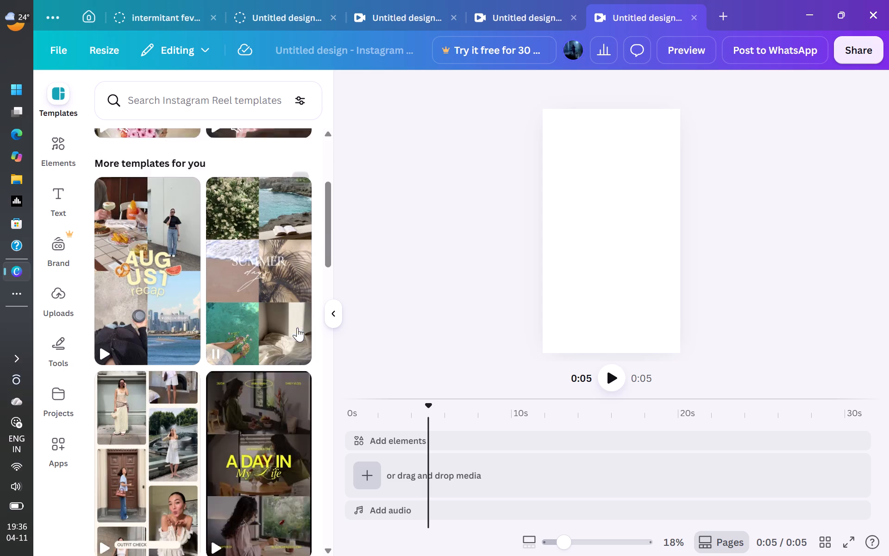
scroll(297, 328, "down", 3)
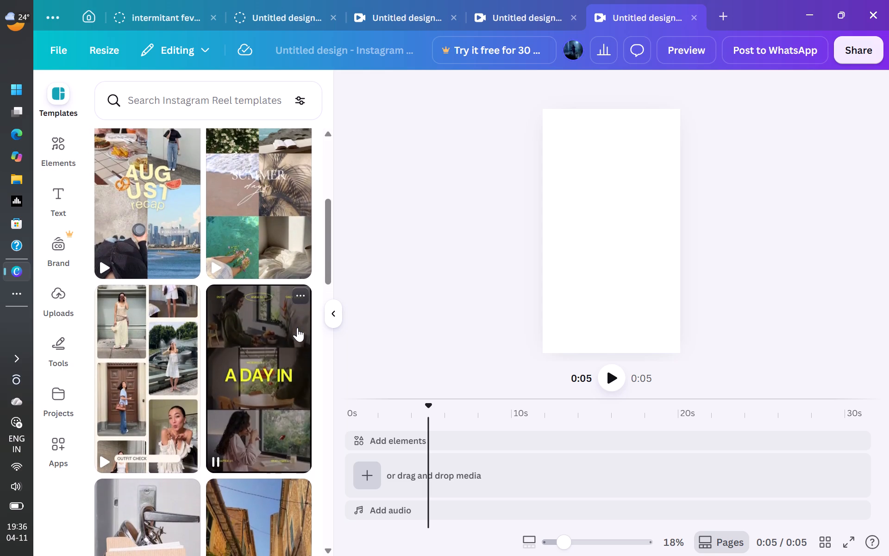
scroll(297, 328, "down", 3)
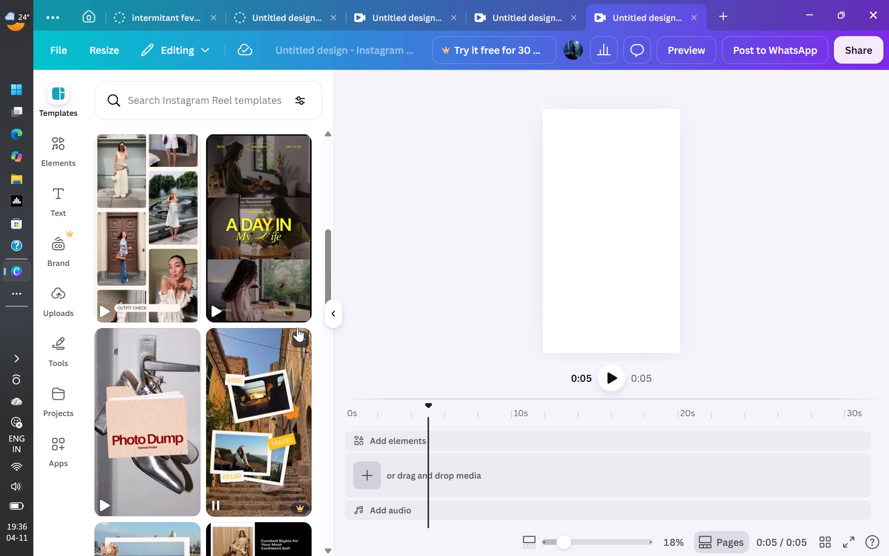
scroll(297, 328, "down", 2)
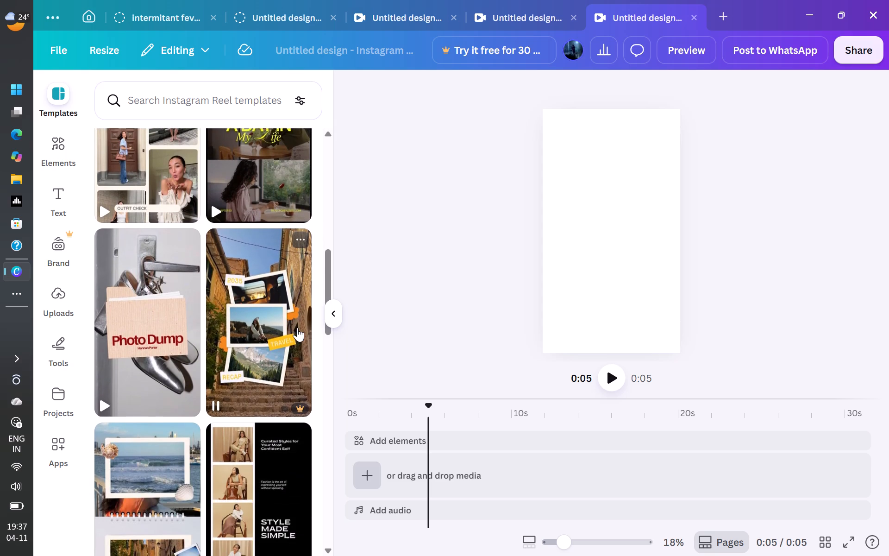
scroll(297, 328, "down", 1)
scroll(282, 225, "down", 1)
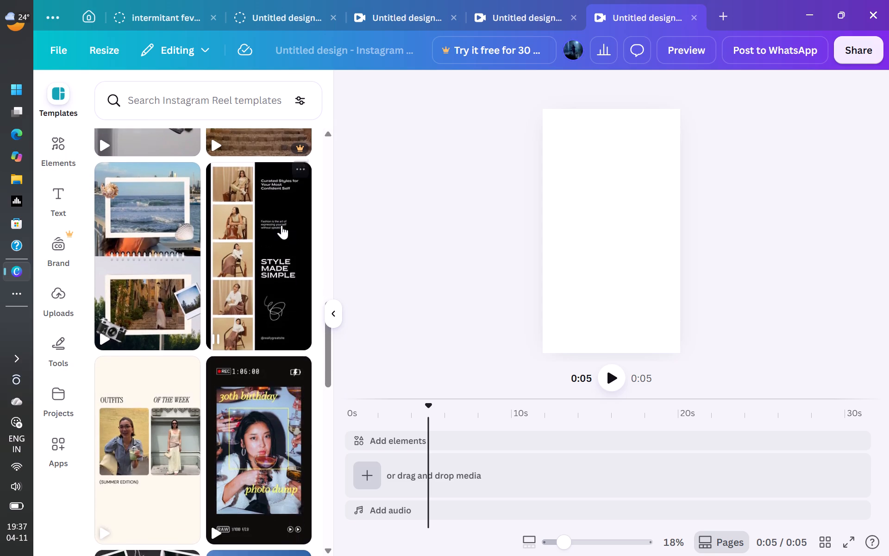
scroll(282, 225, "down", 1)
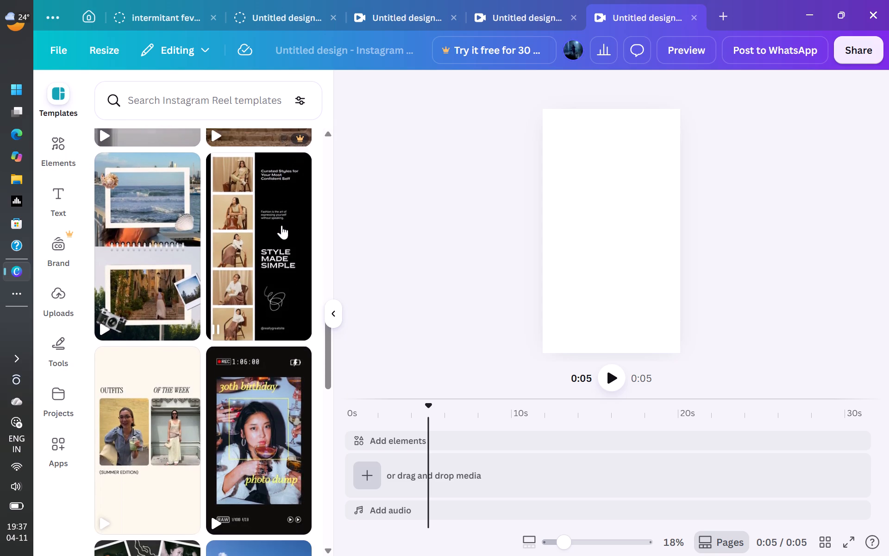
scroll(282, 225, "down", 6)
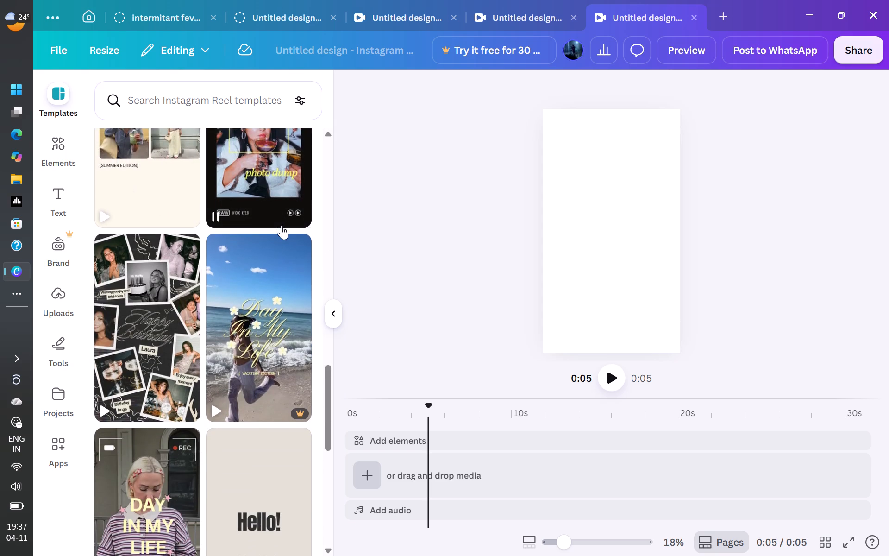
scroll(282, 225, "down", 6)
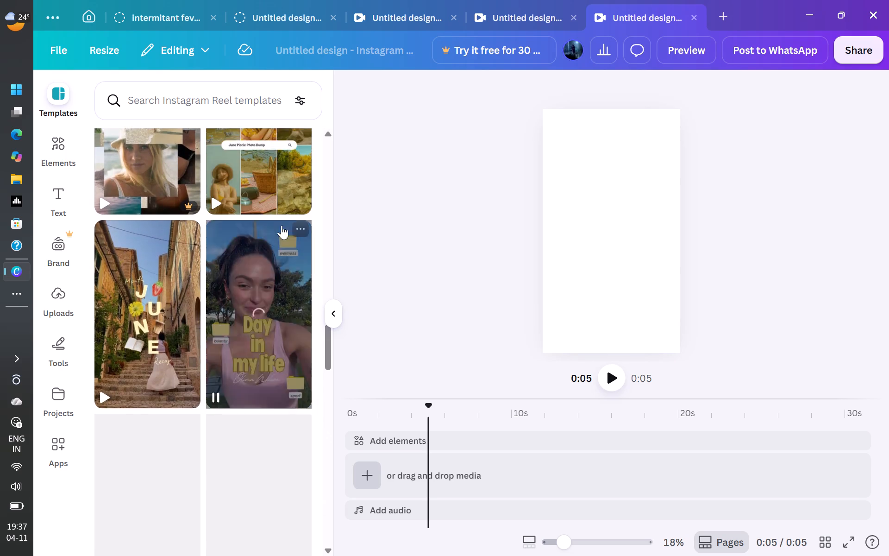
scroll(282, 225, "down", 2)
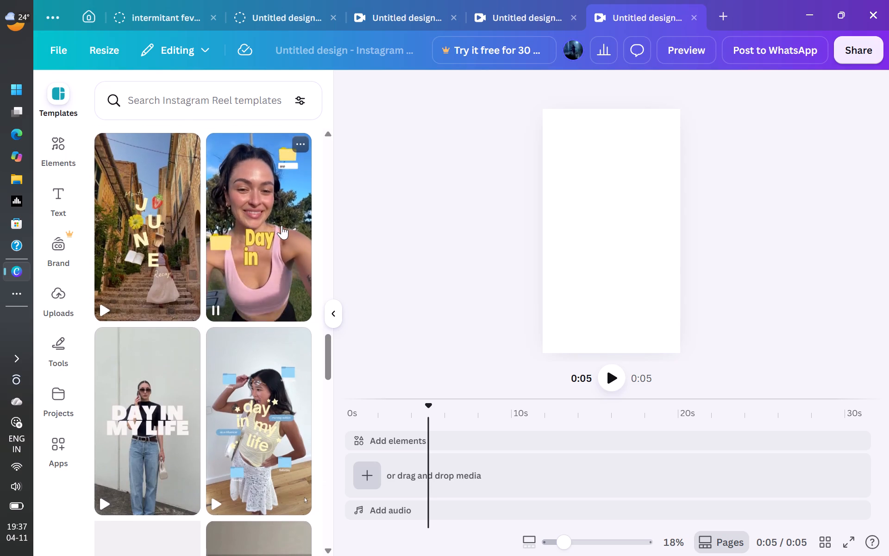
scroll(282, 225, "down", 8)
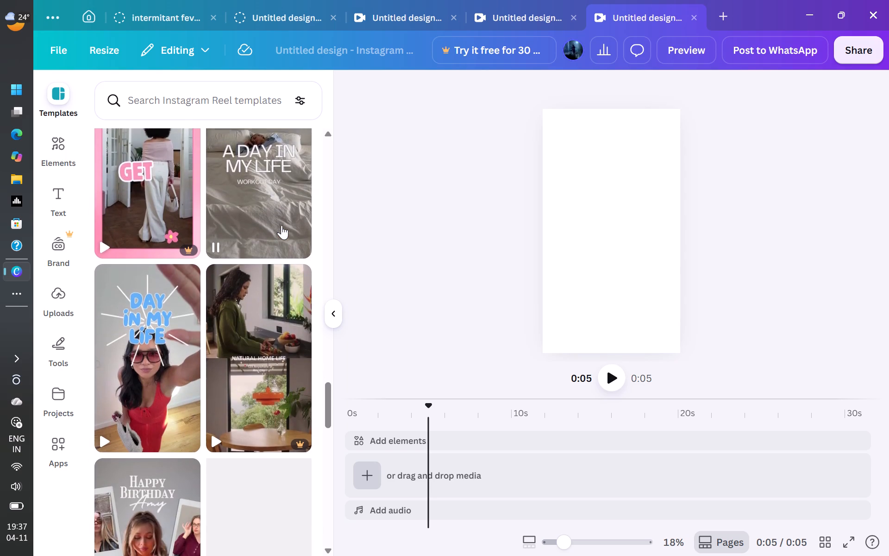
scroll(282, 225, "down", 5)
scroll(282, 225, "up", 1)
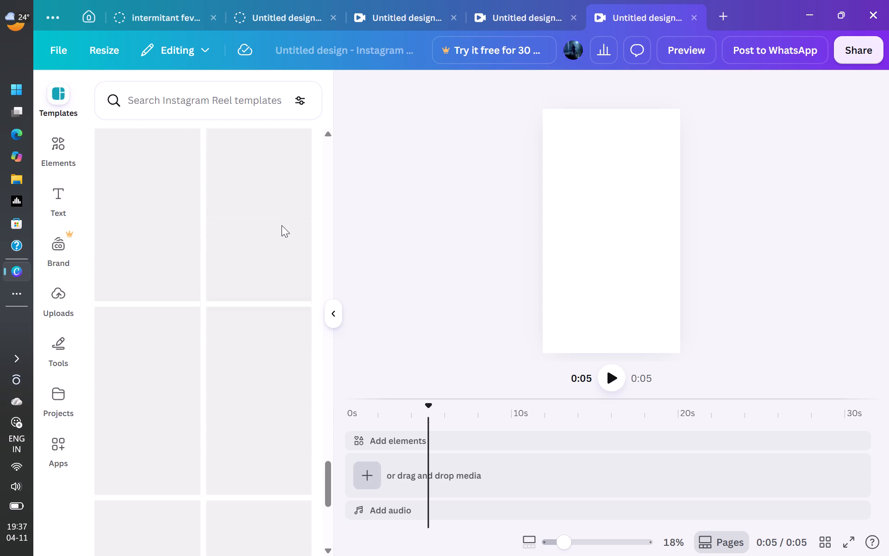
scroll(282, 225, "up", 4)
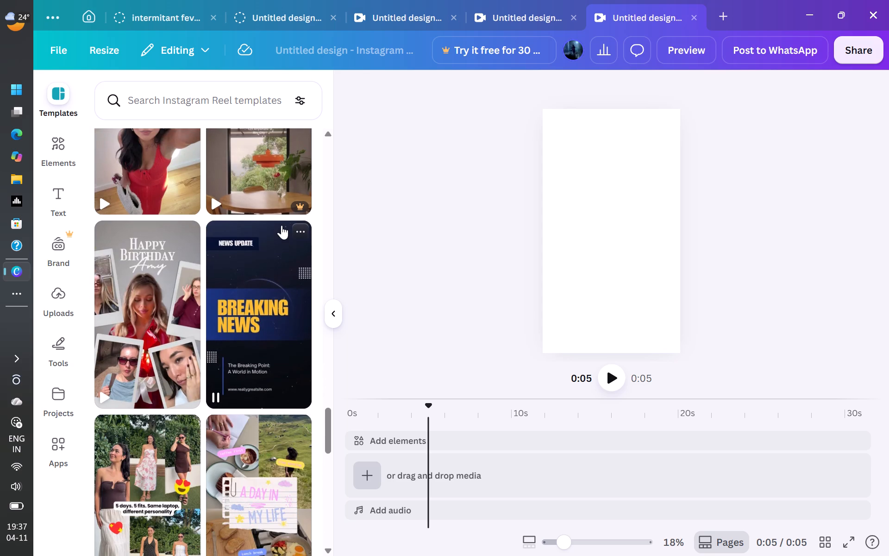
scroll(282, 225, "down", 4)
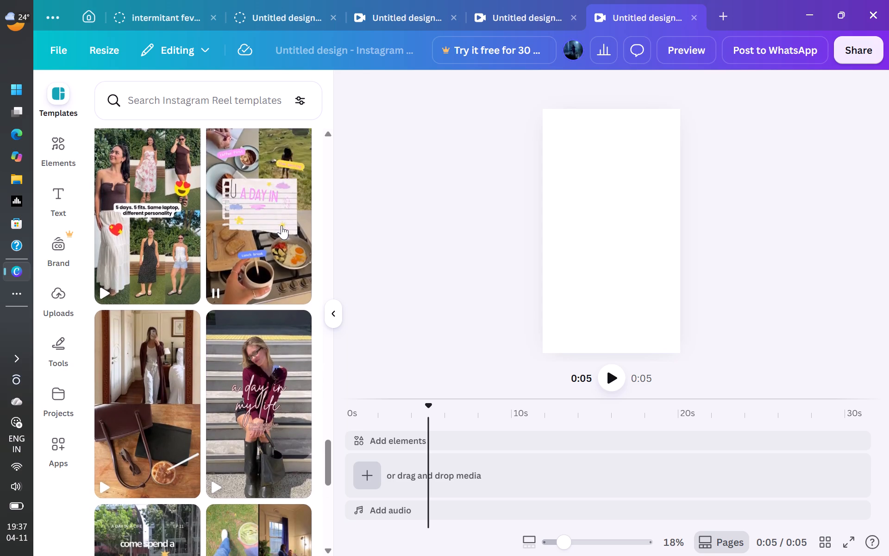
scroll(282, 225, "down", 3)
left_click(282, 225)
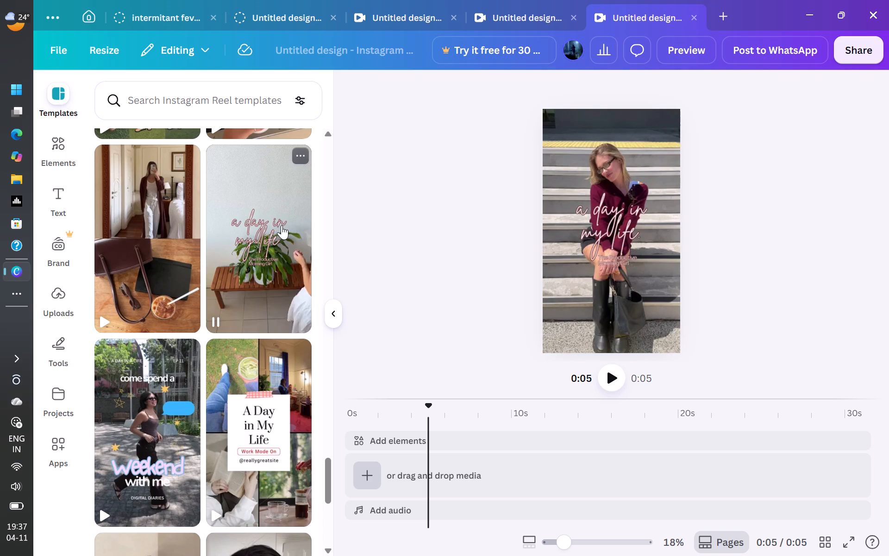
Browse further through the Reel templates and open the Yellow and Orange Modern Vacation Instagram Reel template.
scroll(282, 225, "down", 4)
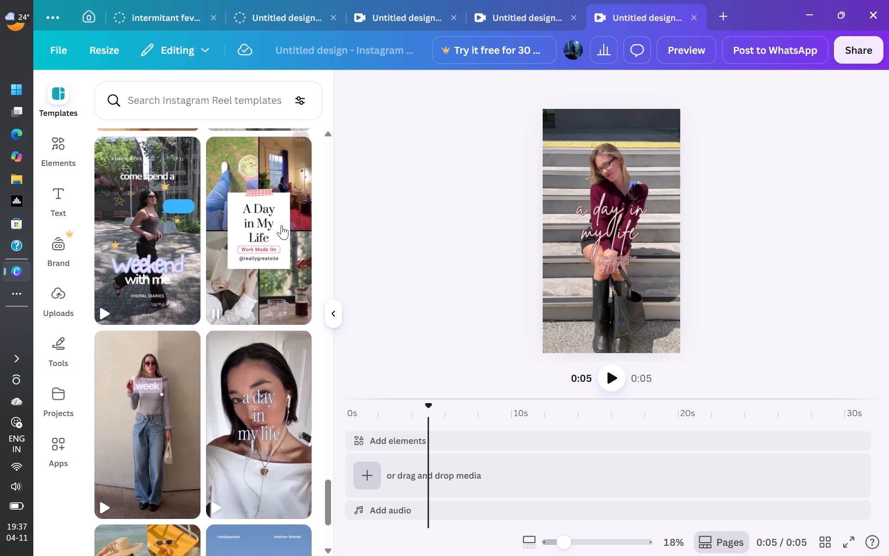
scroll(282, 225, "down", 2)
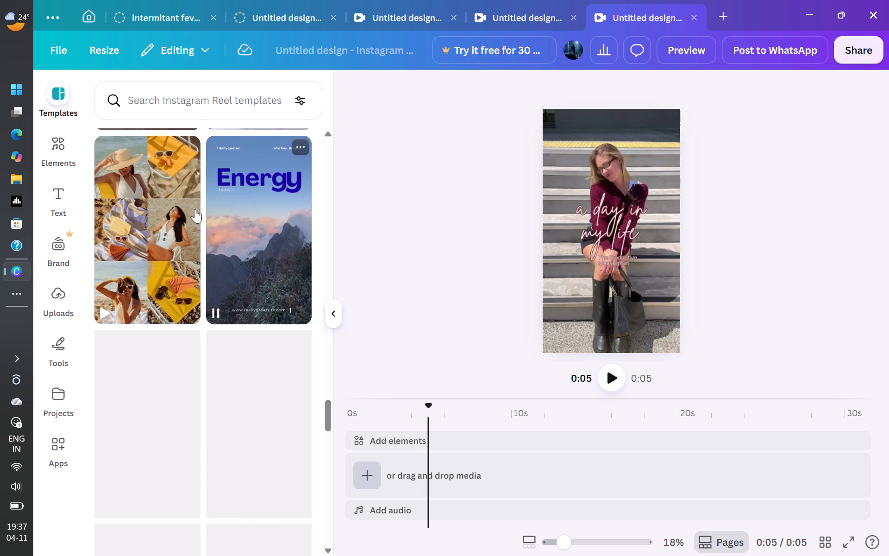
left_click(148, 223)
left_click(148, 223)
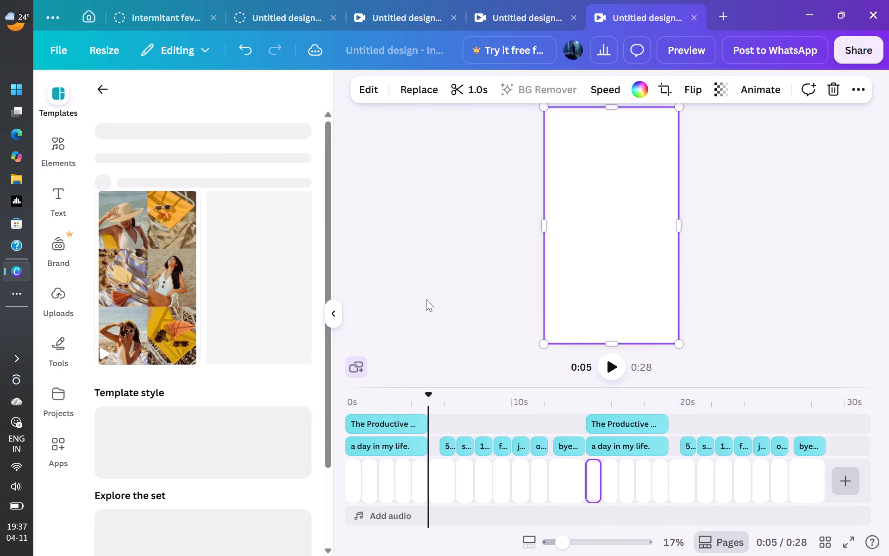
left_click(426, 299)
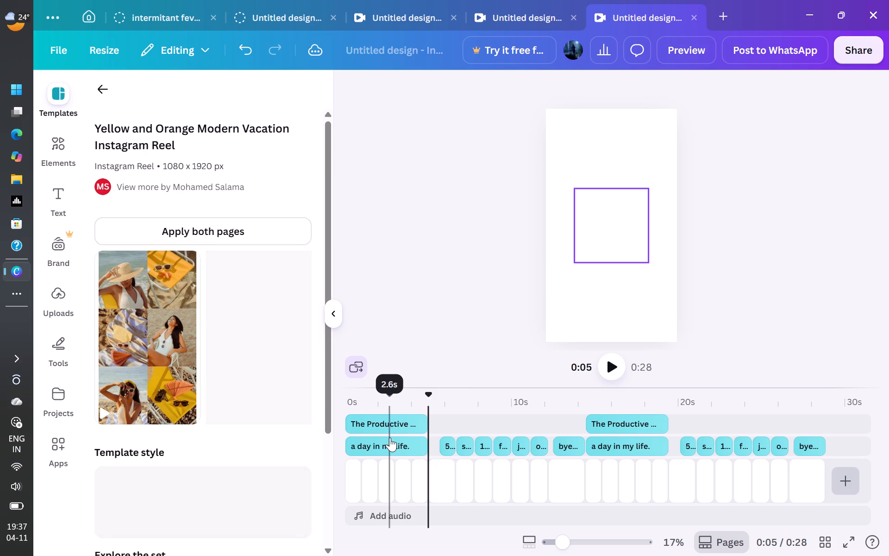
Play the "a day in my life" reel from the current playhead position to review its clips and captions.
scroll(390, 437, "right", 1)
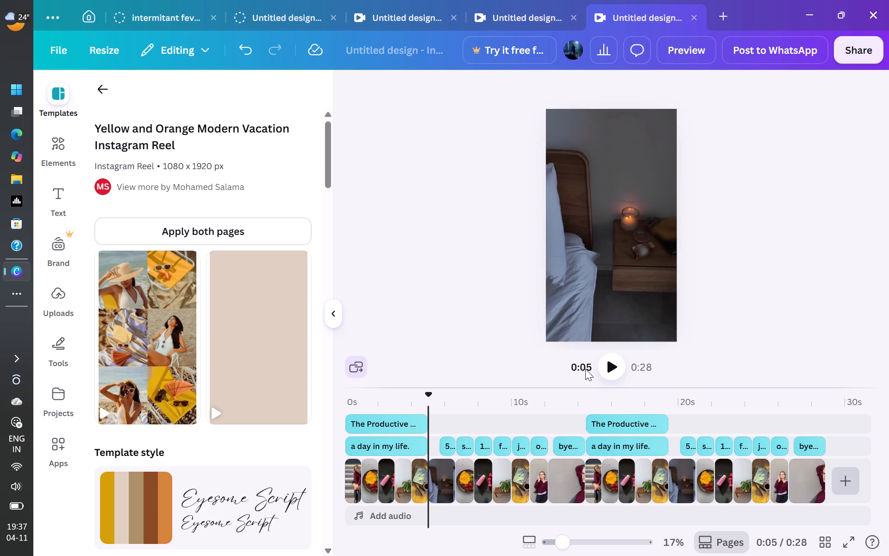
left_click(611, 364)
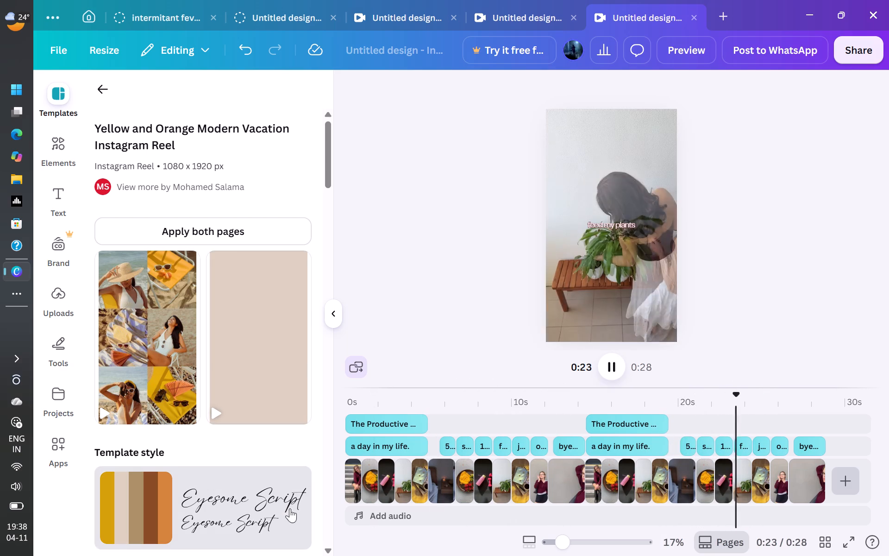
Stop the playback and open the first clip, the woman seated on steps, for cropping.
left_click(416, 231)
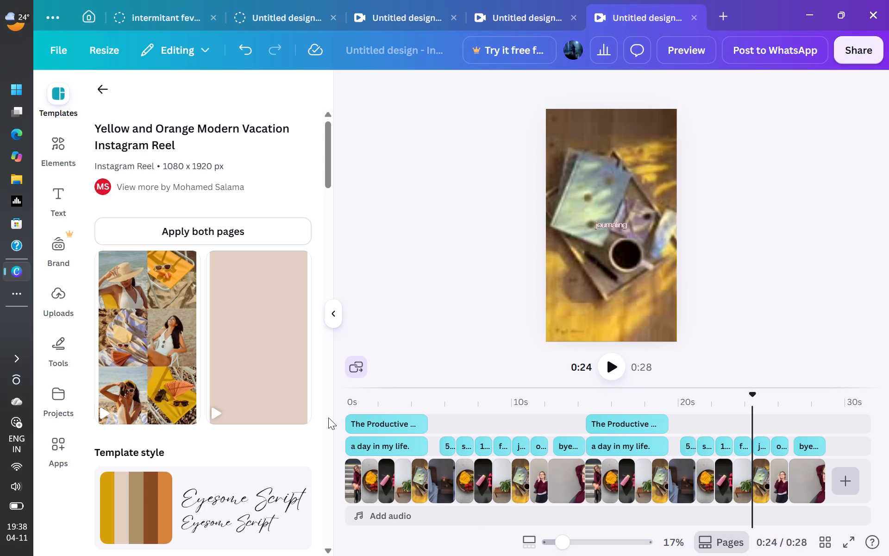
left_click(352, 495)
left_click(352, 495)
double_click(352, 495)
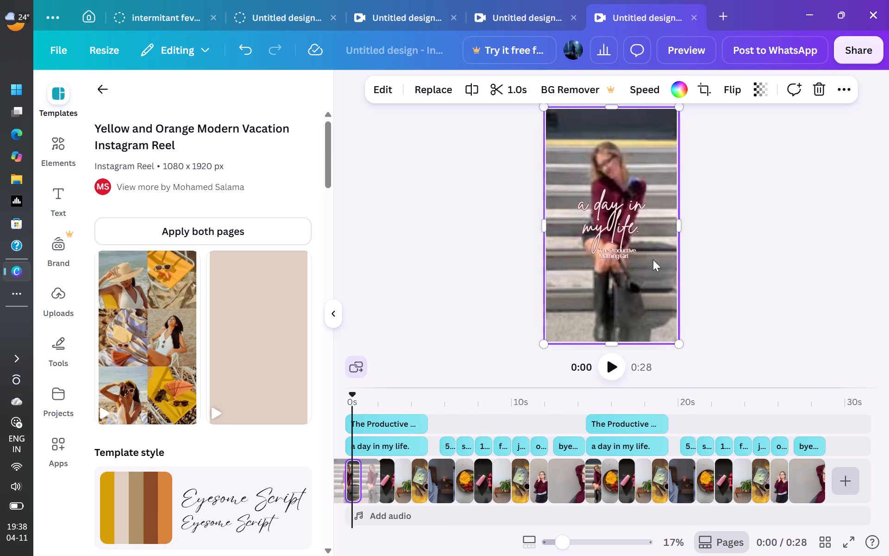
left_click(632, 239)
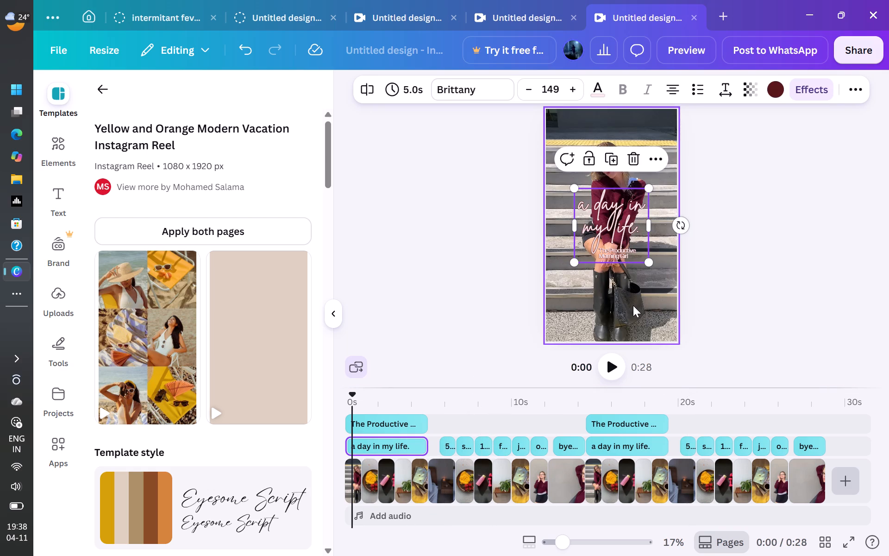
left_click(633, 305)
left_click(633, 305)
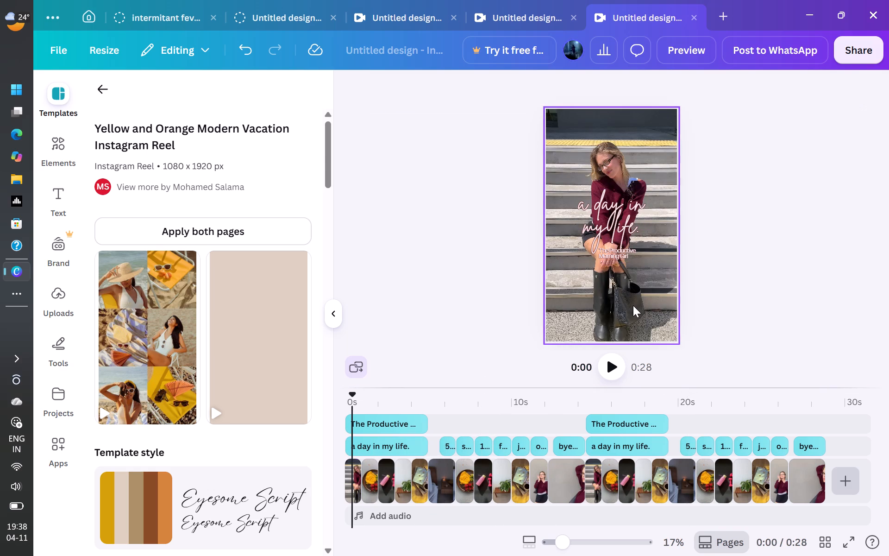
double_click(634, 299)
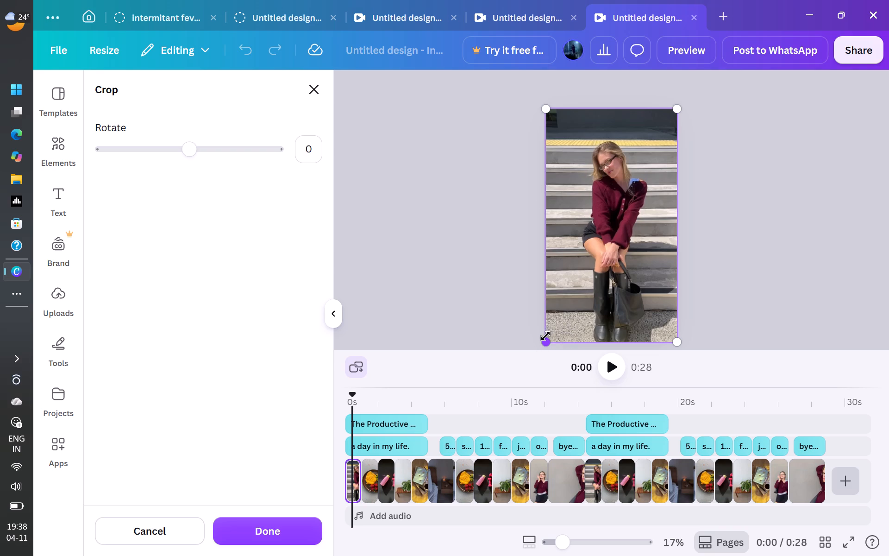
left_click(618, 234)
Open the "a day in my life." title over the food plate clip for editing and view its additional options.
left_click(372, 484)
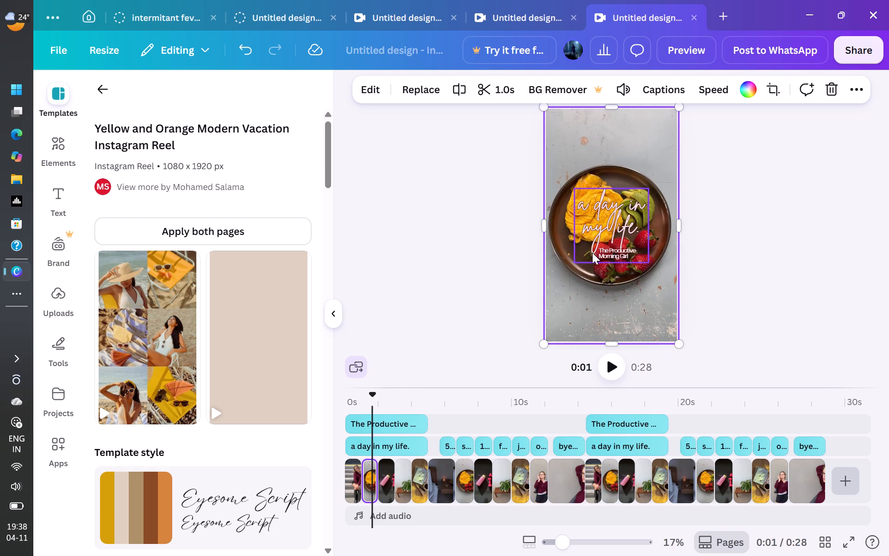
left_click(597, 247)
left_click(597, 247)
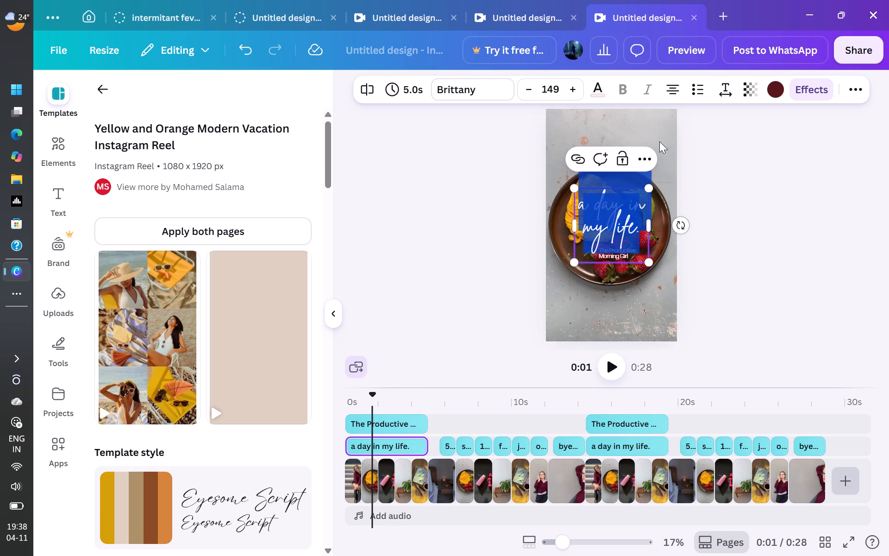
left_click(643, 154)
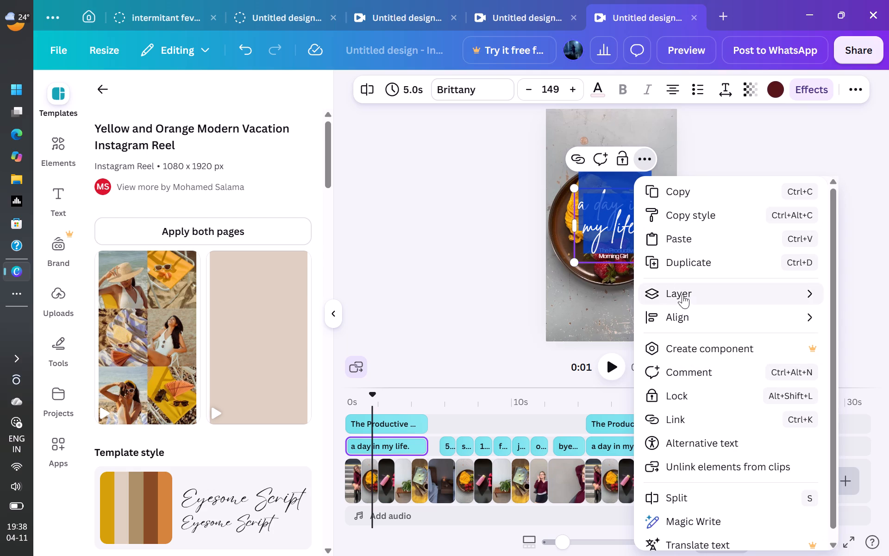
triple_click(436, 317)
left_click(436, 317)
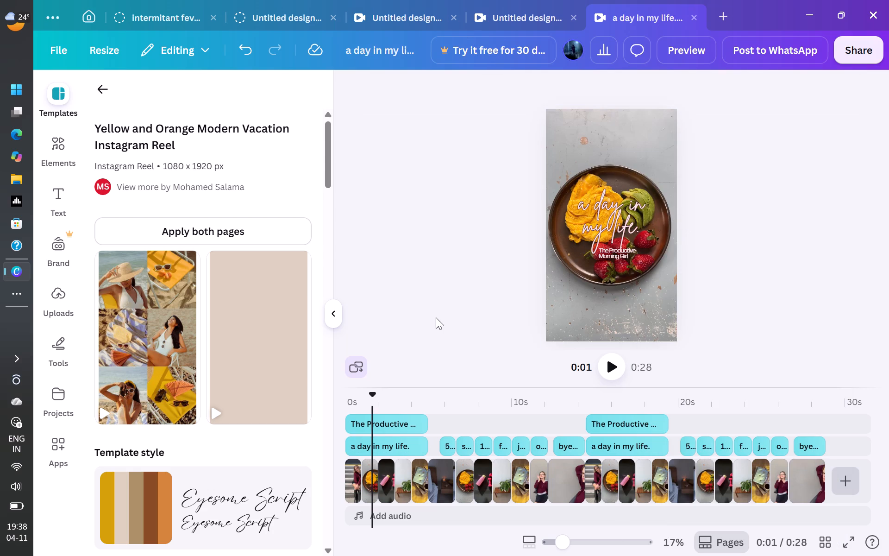